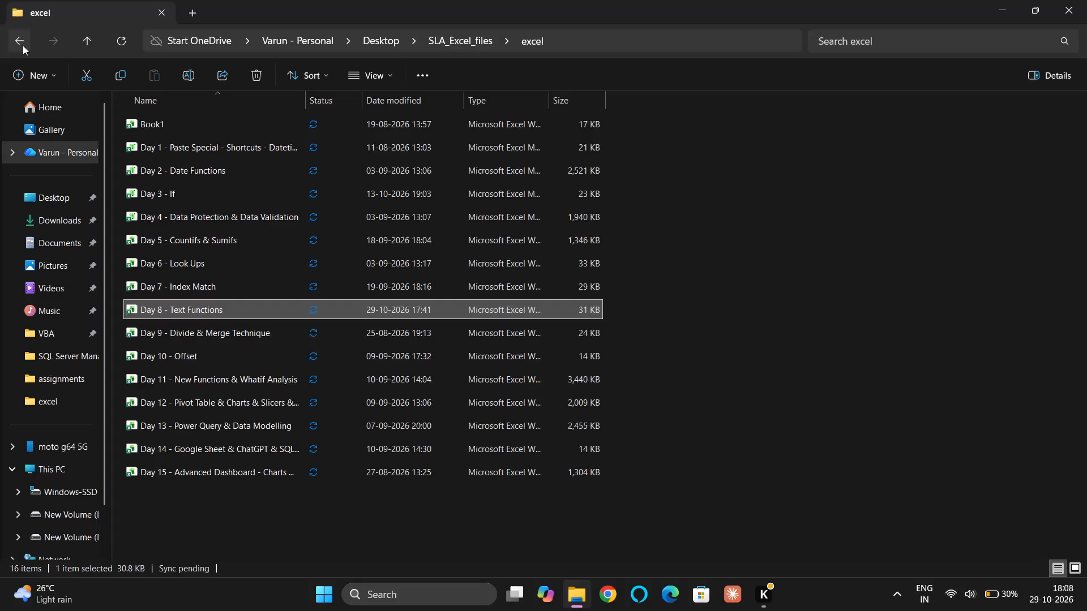
Open the assignments folder inside SLA_Excel_files.
double_click(203, 124)
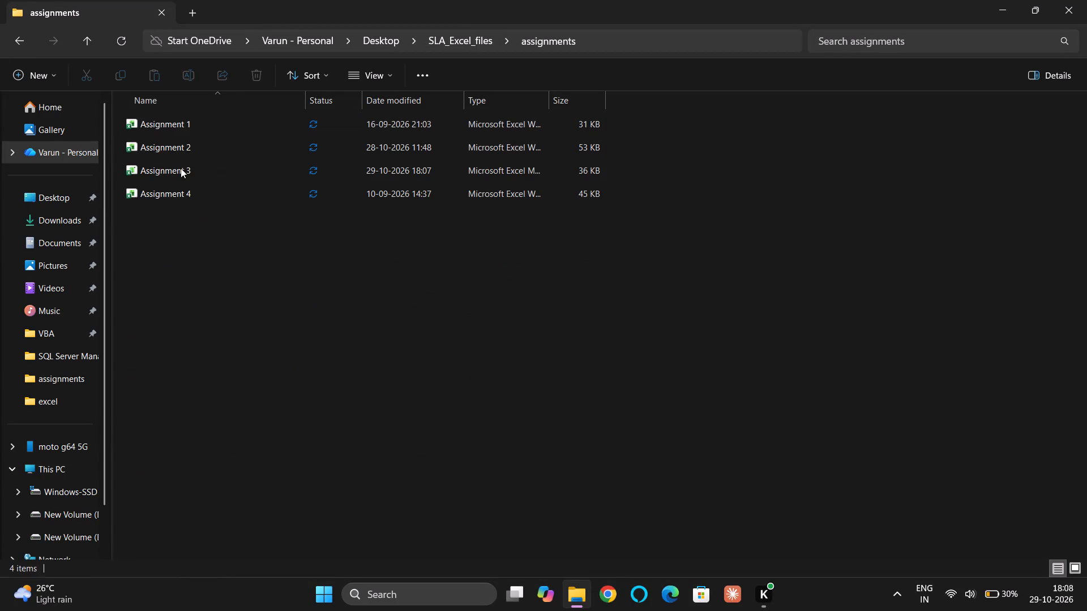
Open the Assignment 2 workbook, look through its question sheets from Q1 to Q9, and close it.
double_click(191, 152)
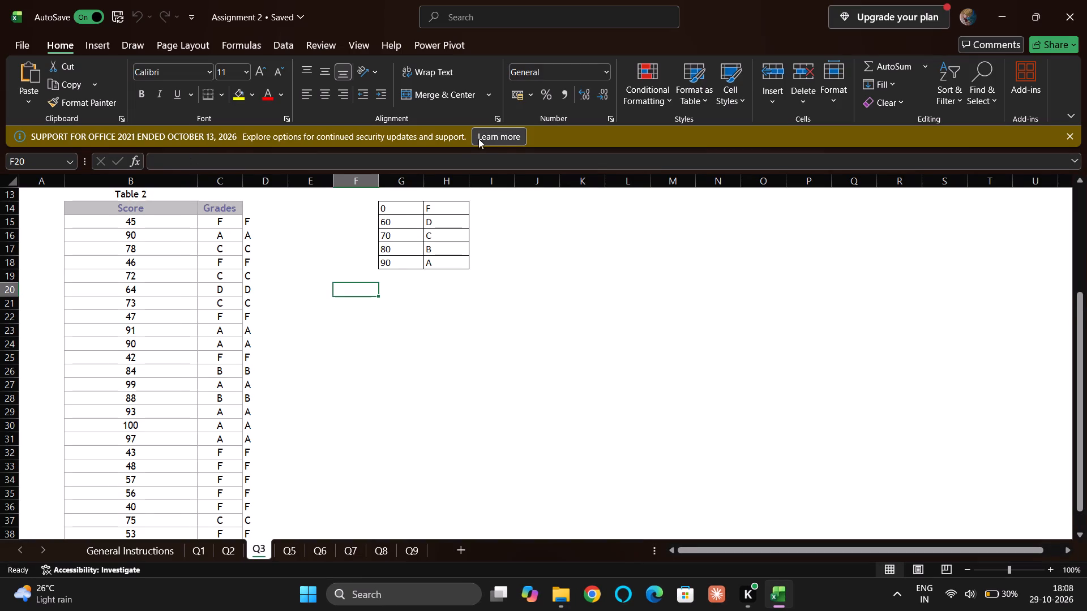
click(1071, 136)
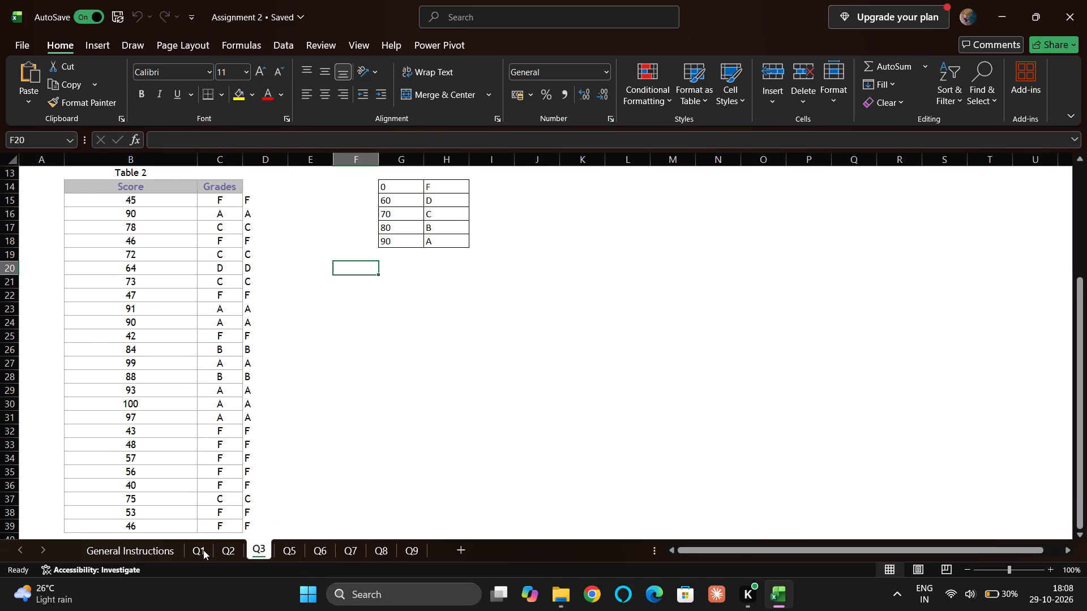
click(203, 550)
click(219, 552)
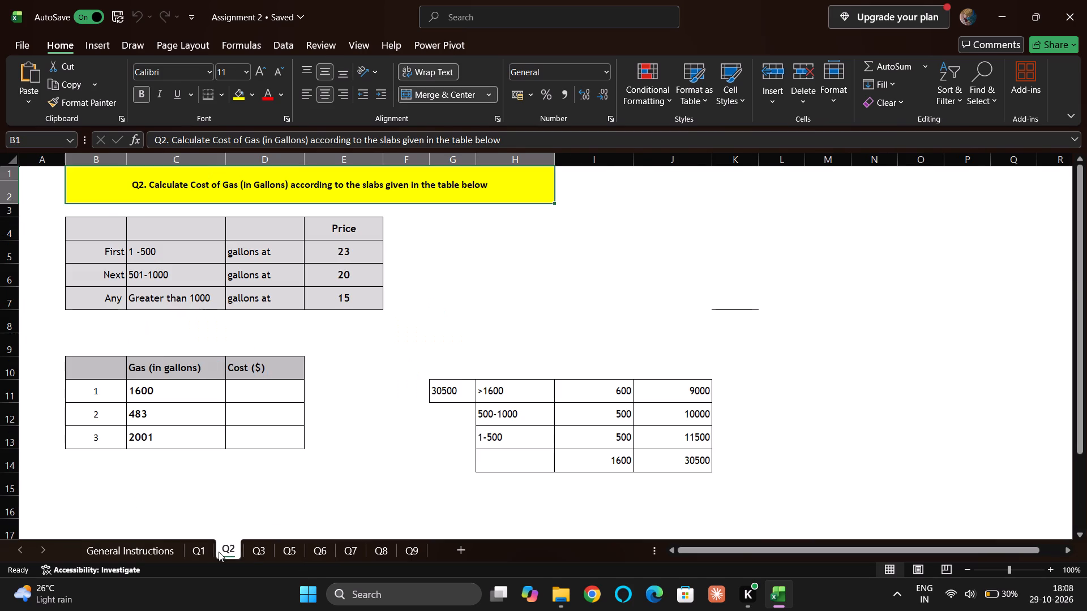
click(263, 554)
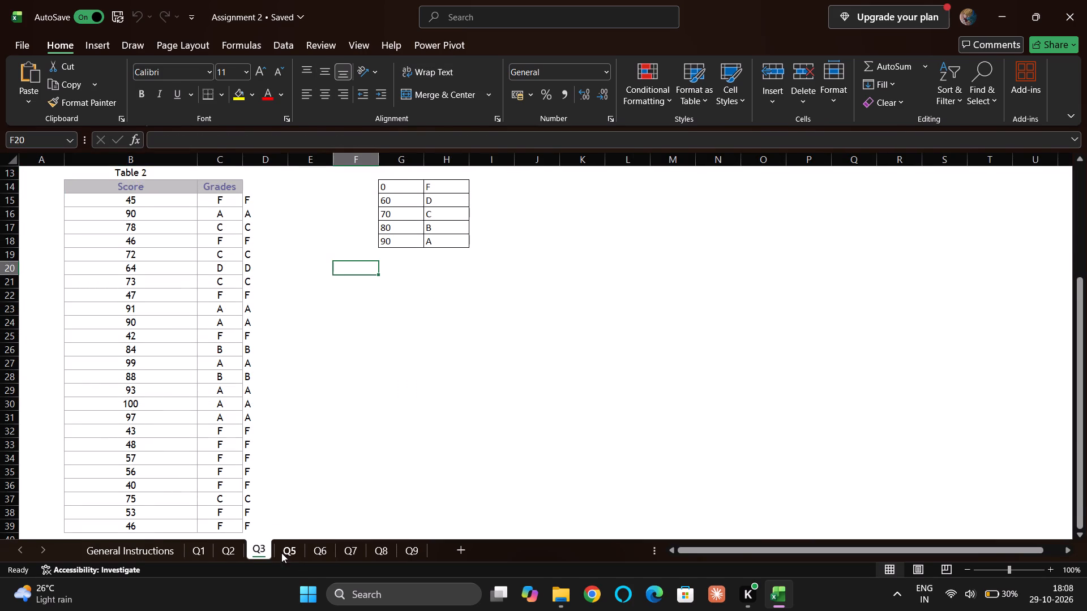
click(285, 552)
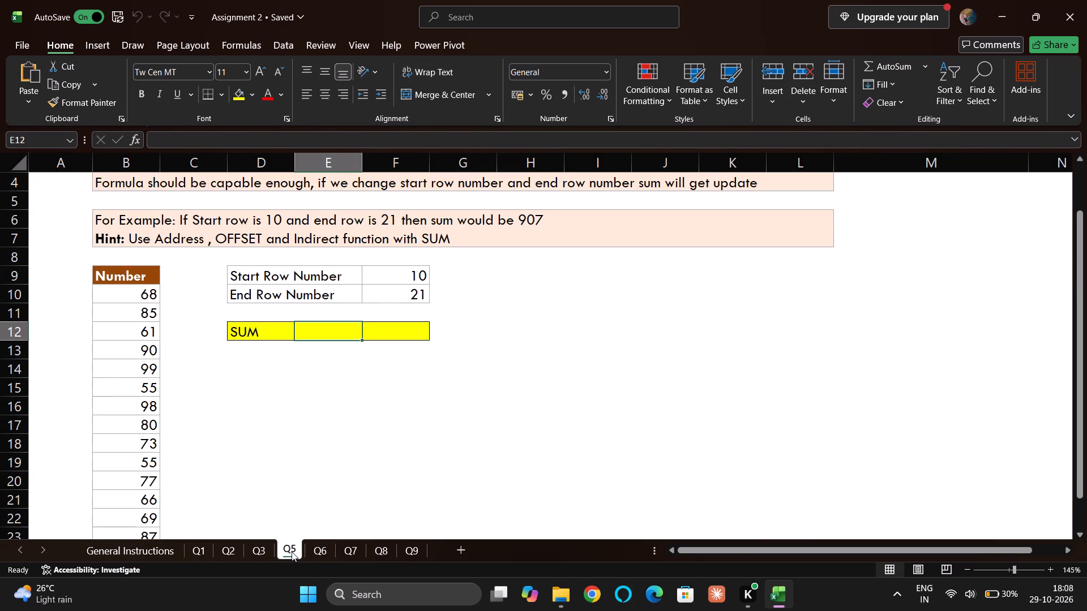
click(319, 550)
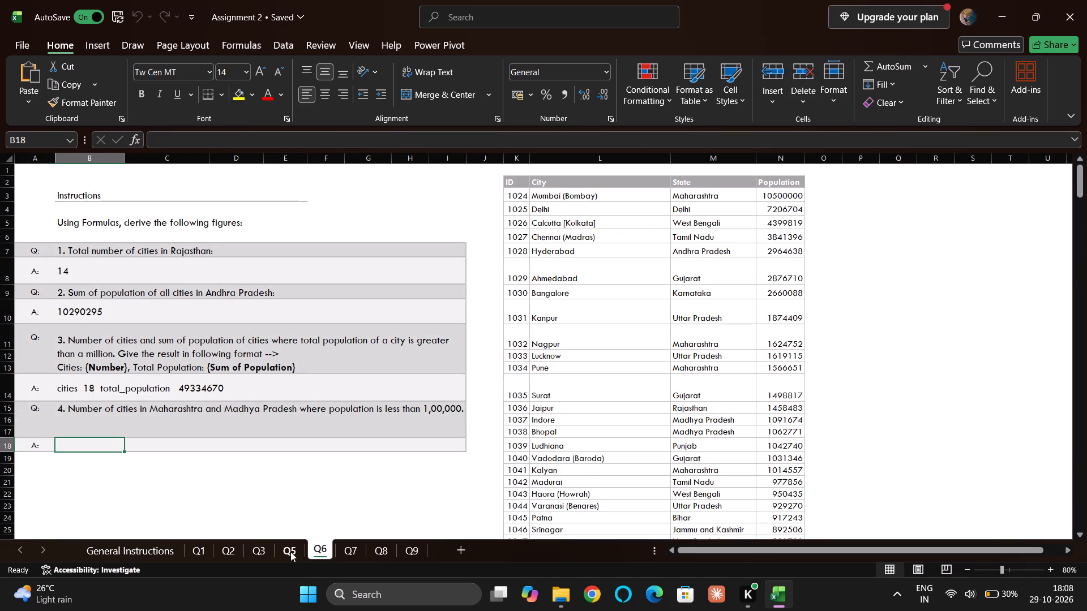
click(340, 548)
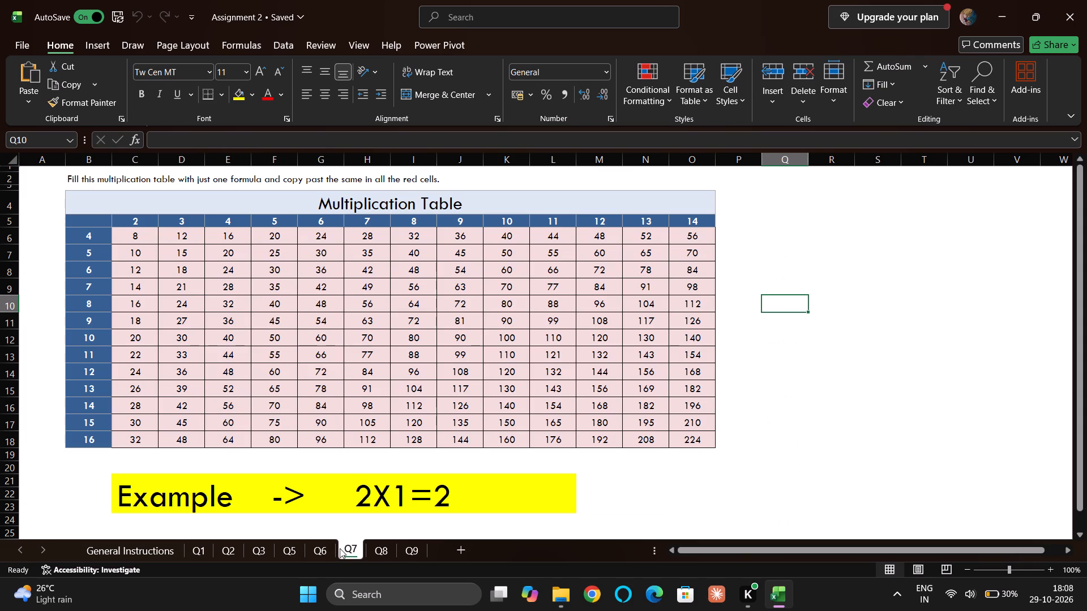
click(372, 547)
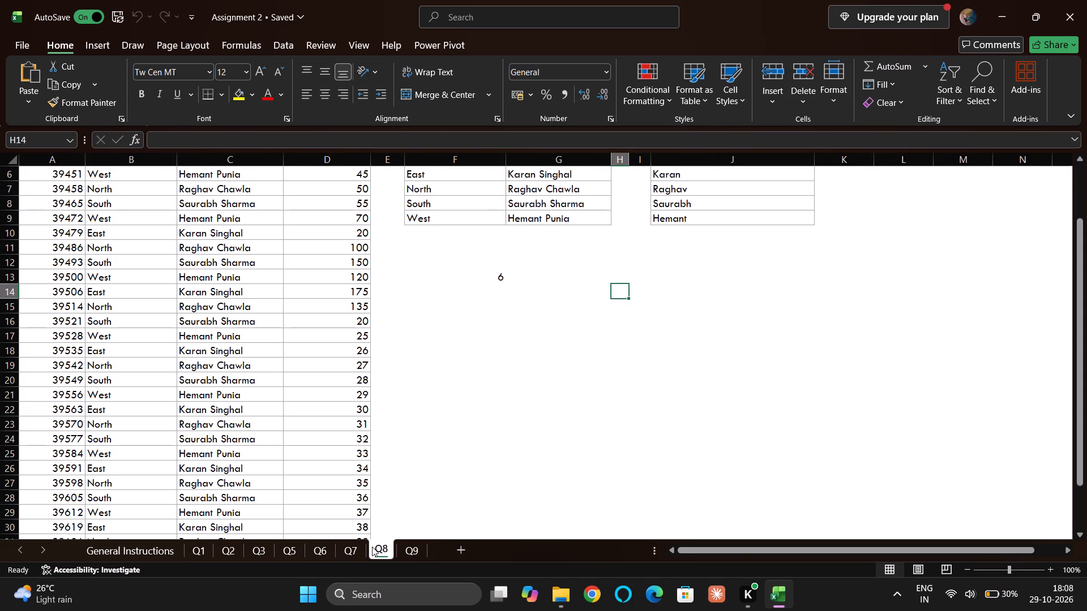
click(413, 550)
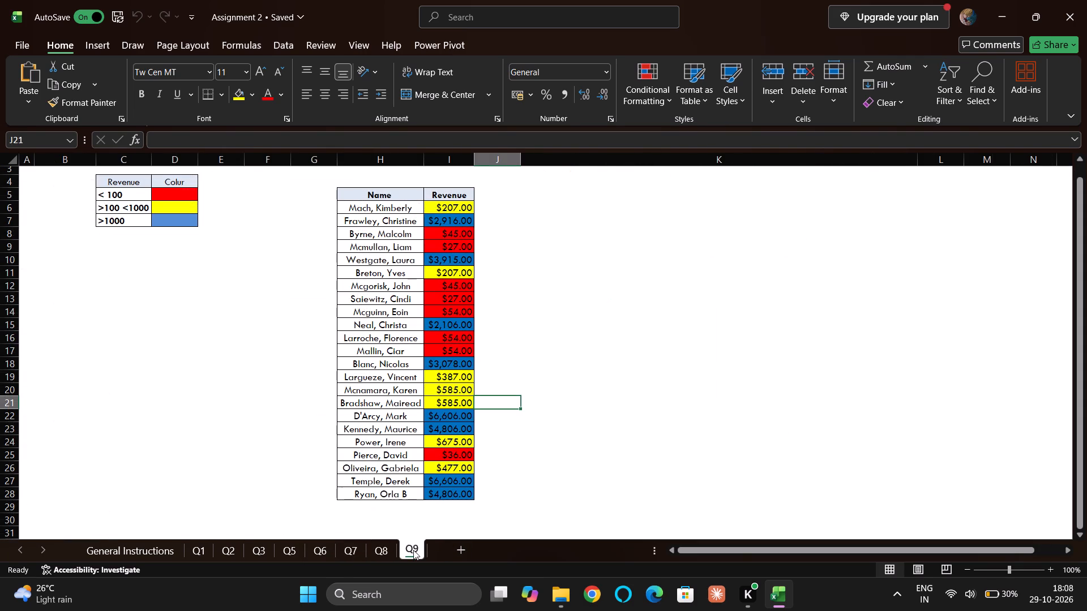
click(1067, 11)
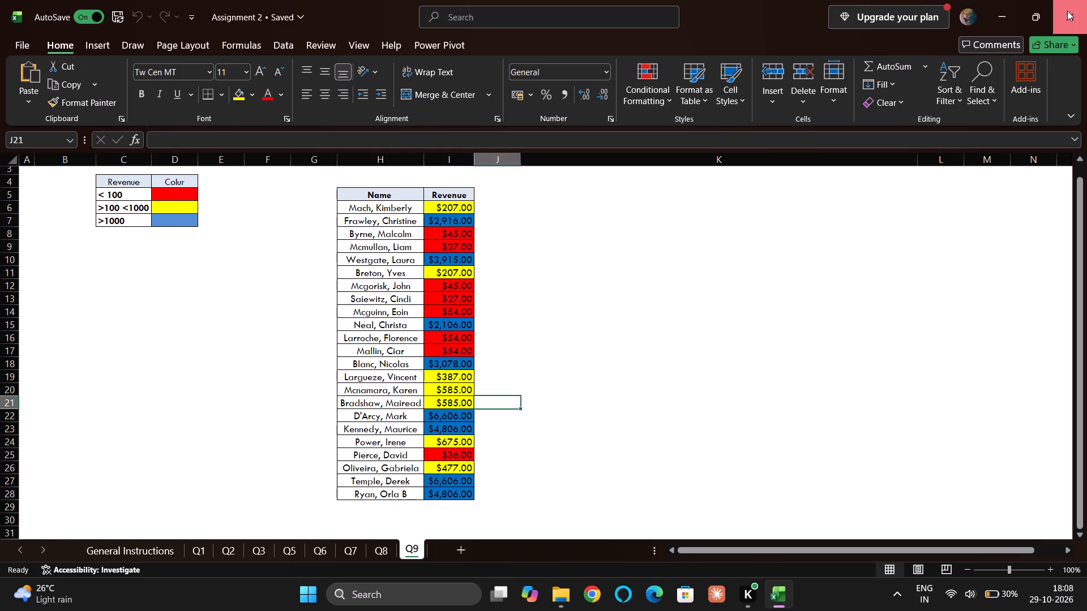
Open the Assignment 1 workbook from the assignments folder.
double_click(277, 127)
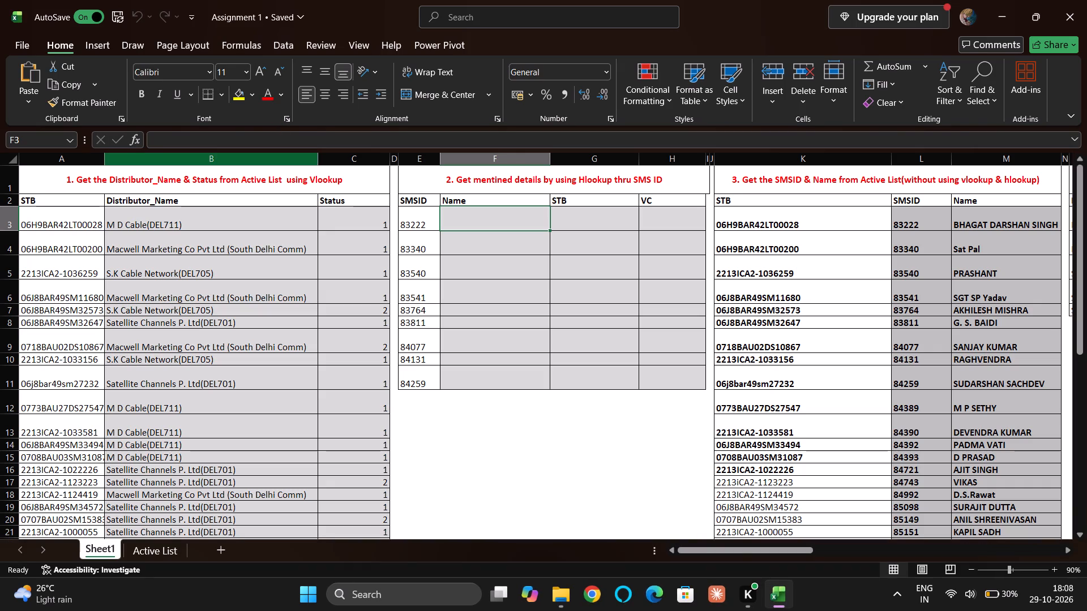
Look through the numbered questions across Sheet1, ending at question 11 about counting the letter "a".
scroll(321, 289, left, 19)
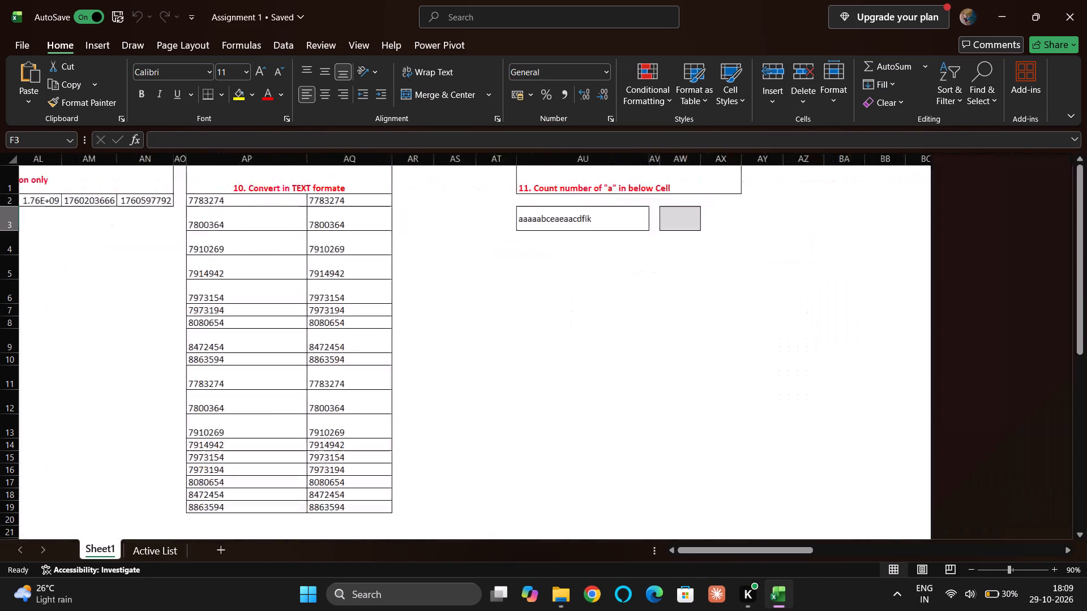
scroll(321, 289, left, 2)
scroll(321, 289, right, 18)
scroll(321, 289, left, 3)
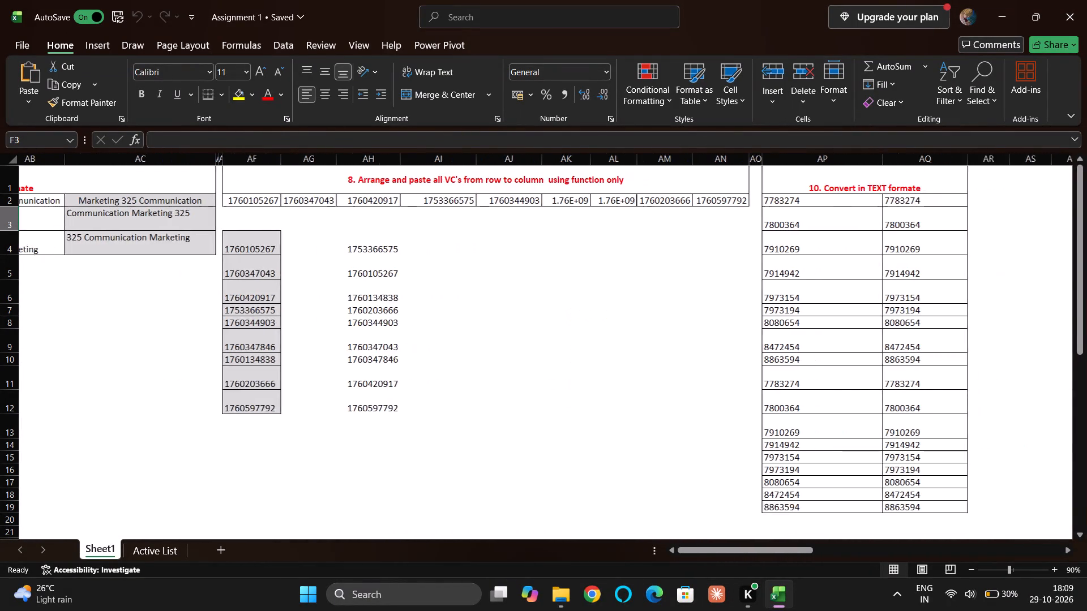
scroll(321, 289, left, 3)
scroll(321, 289, right, 1)
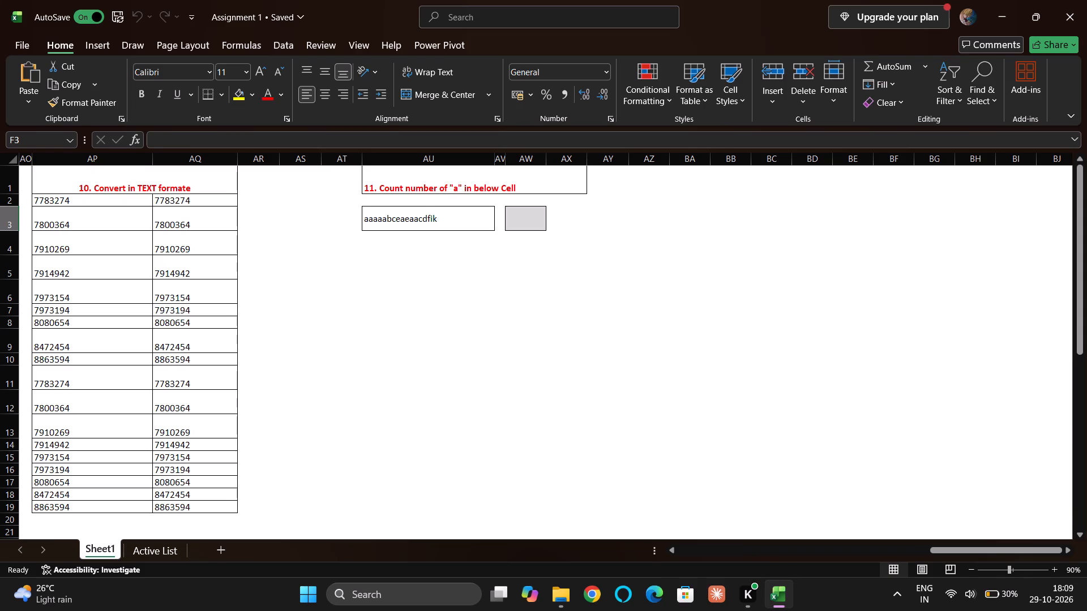
scroll(490, 253, up, 2)
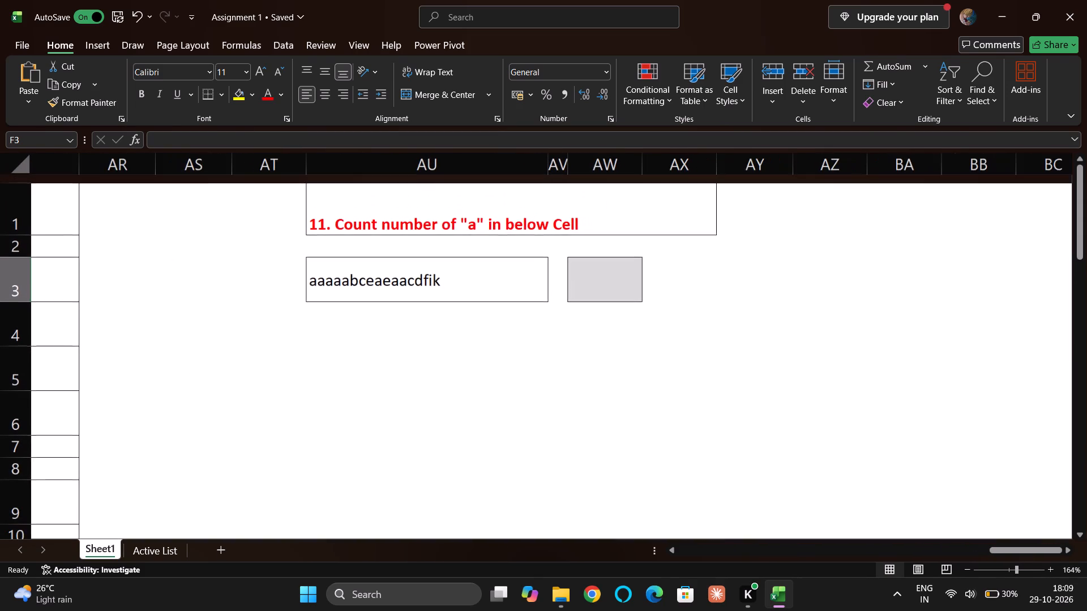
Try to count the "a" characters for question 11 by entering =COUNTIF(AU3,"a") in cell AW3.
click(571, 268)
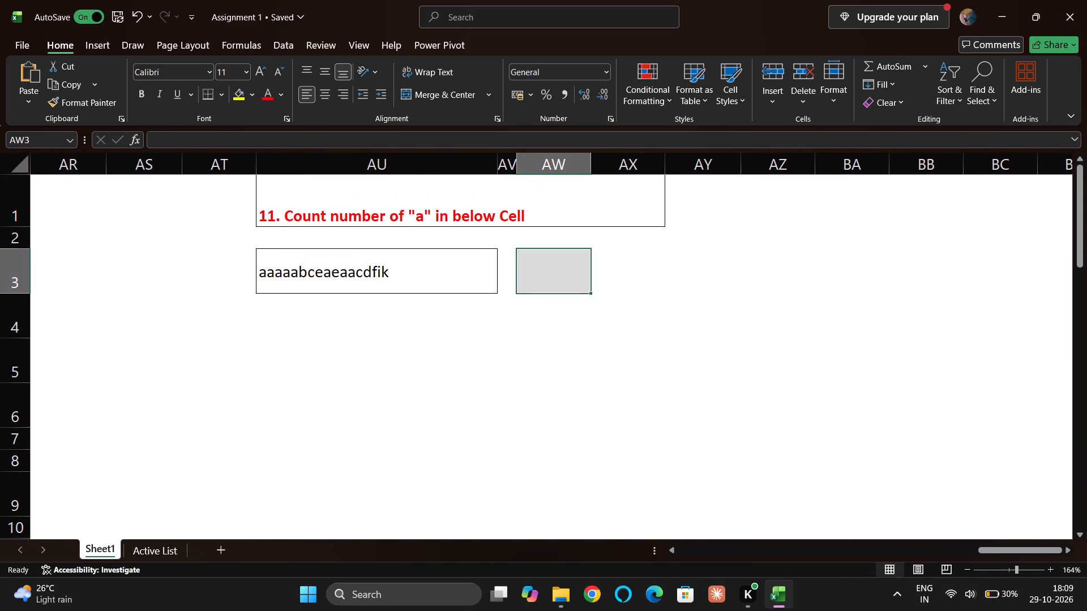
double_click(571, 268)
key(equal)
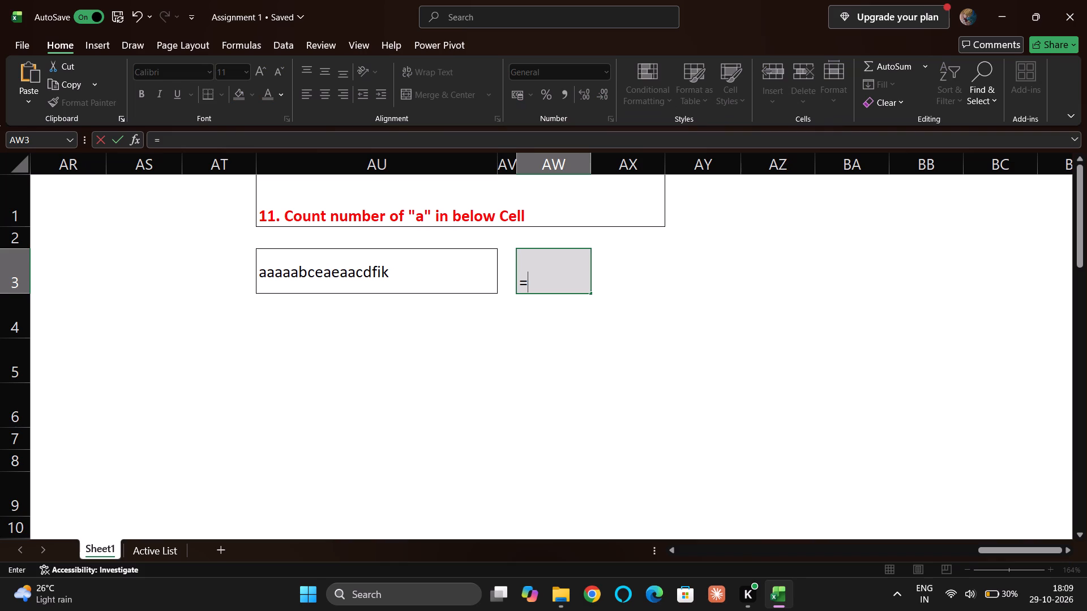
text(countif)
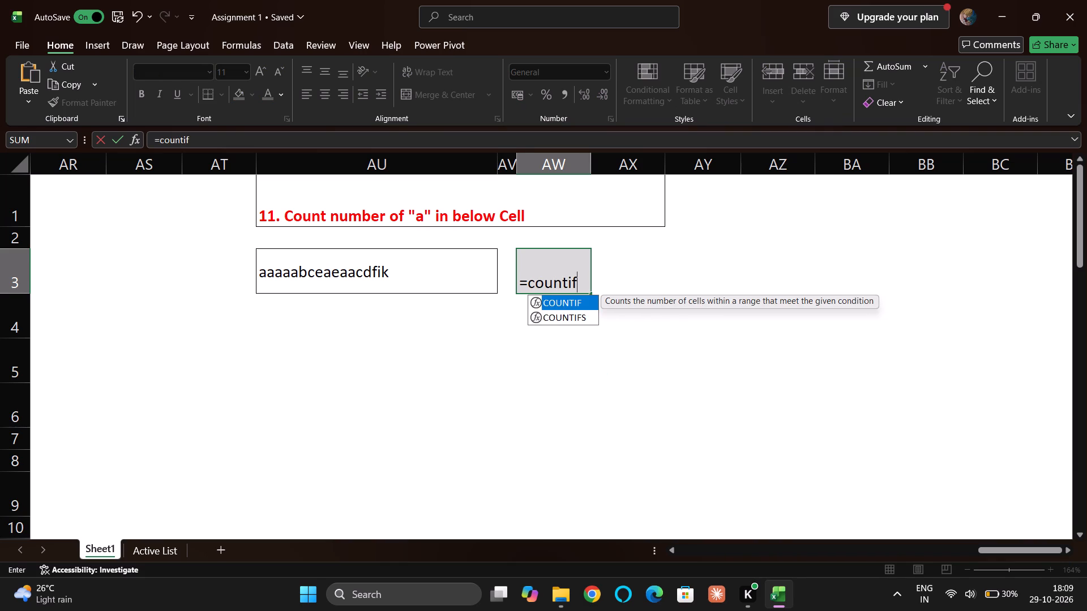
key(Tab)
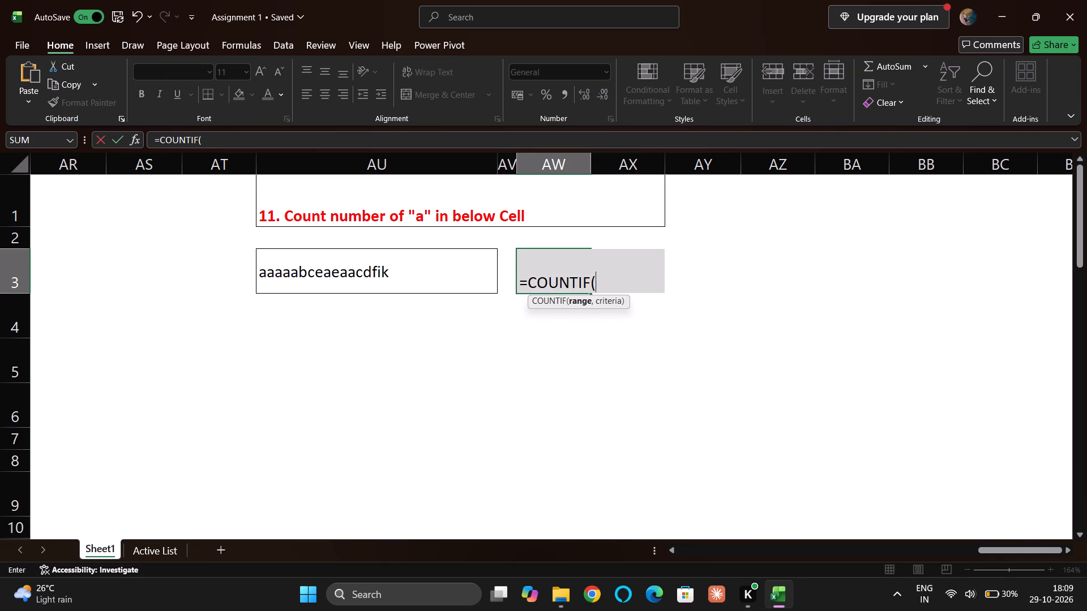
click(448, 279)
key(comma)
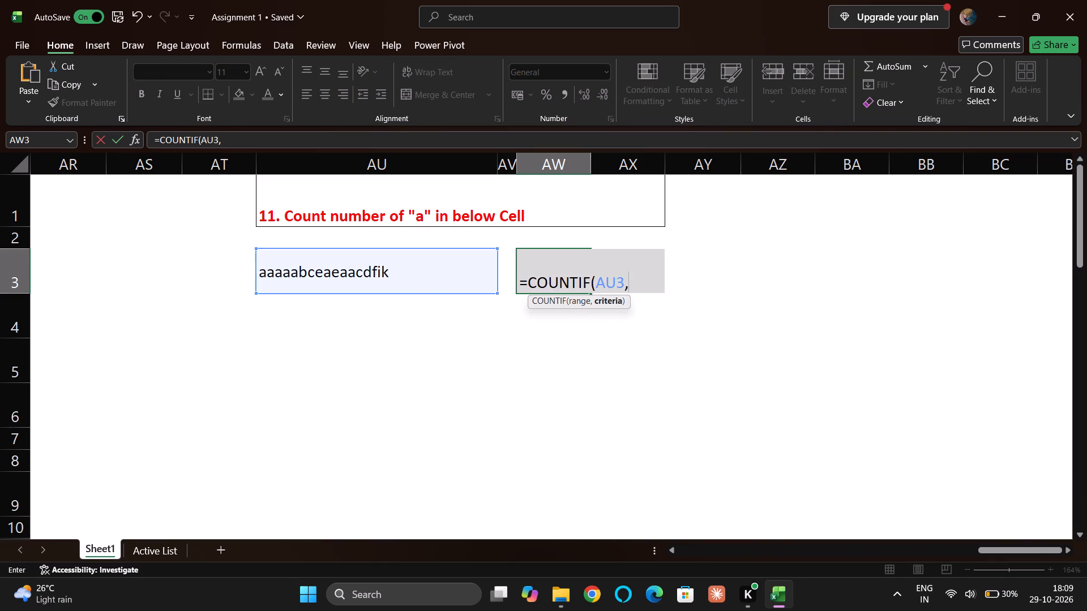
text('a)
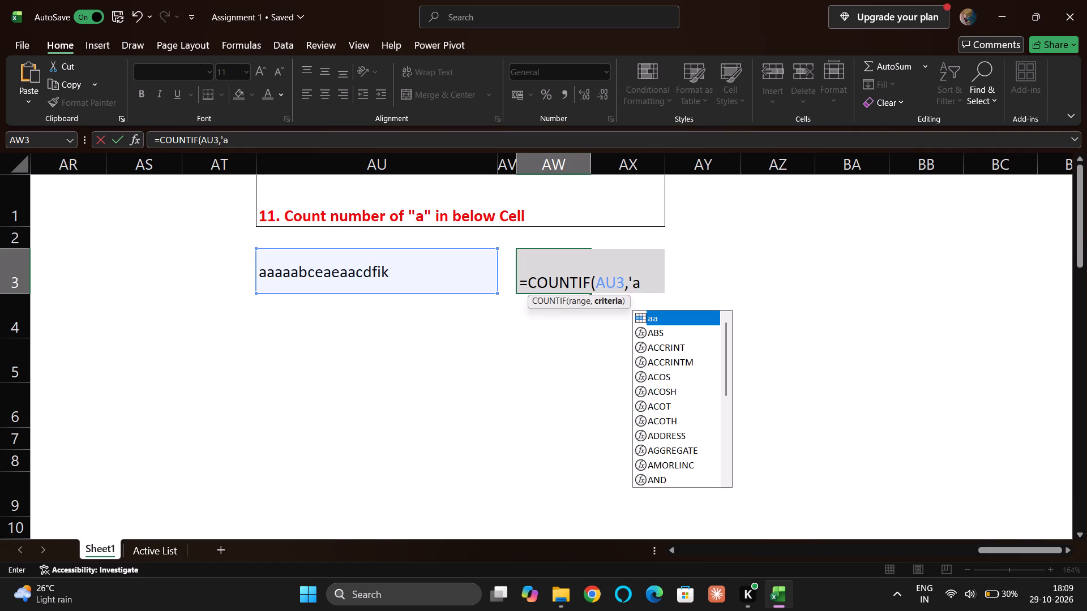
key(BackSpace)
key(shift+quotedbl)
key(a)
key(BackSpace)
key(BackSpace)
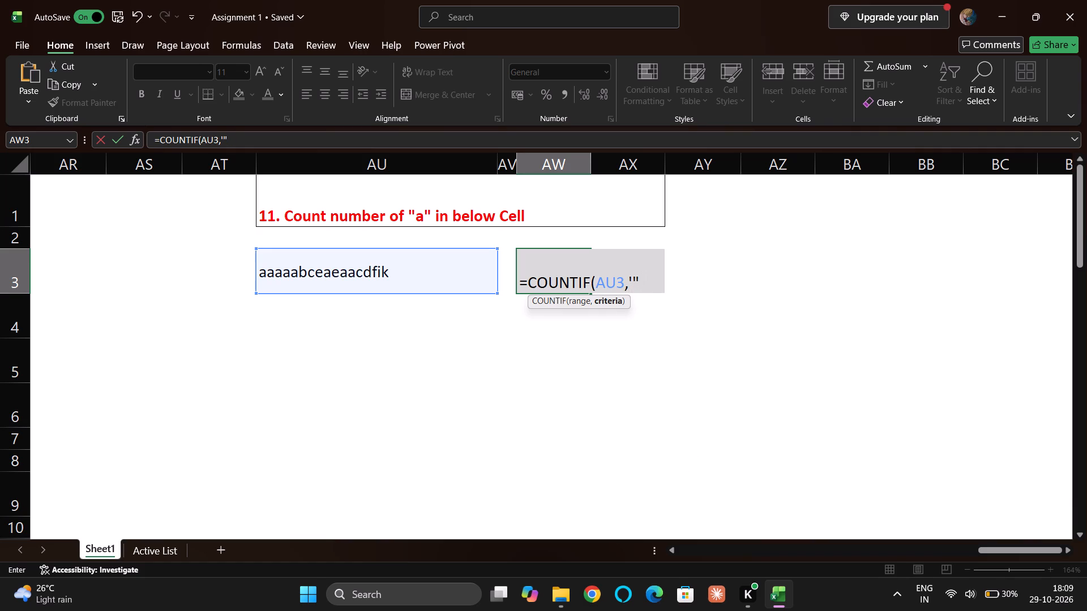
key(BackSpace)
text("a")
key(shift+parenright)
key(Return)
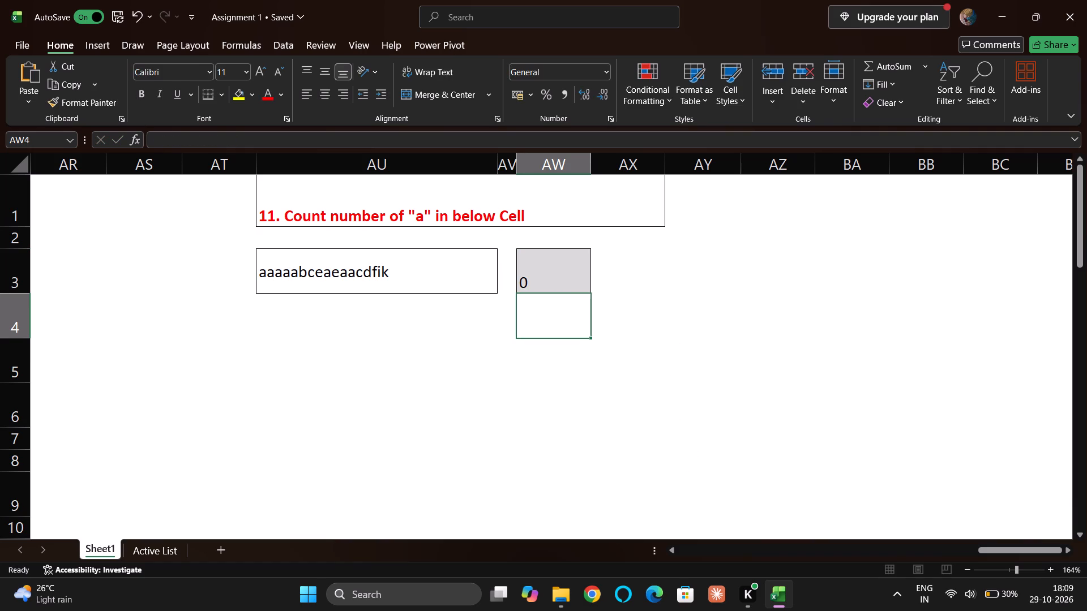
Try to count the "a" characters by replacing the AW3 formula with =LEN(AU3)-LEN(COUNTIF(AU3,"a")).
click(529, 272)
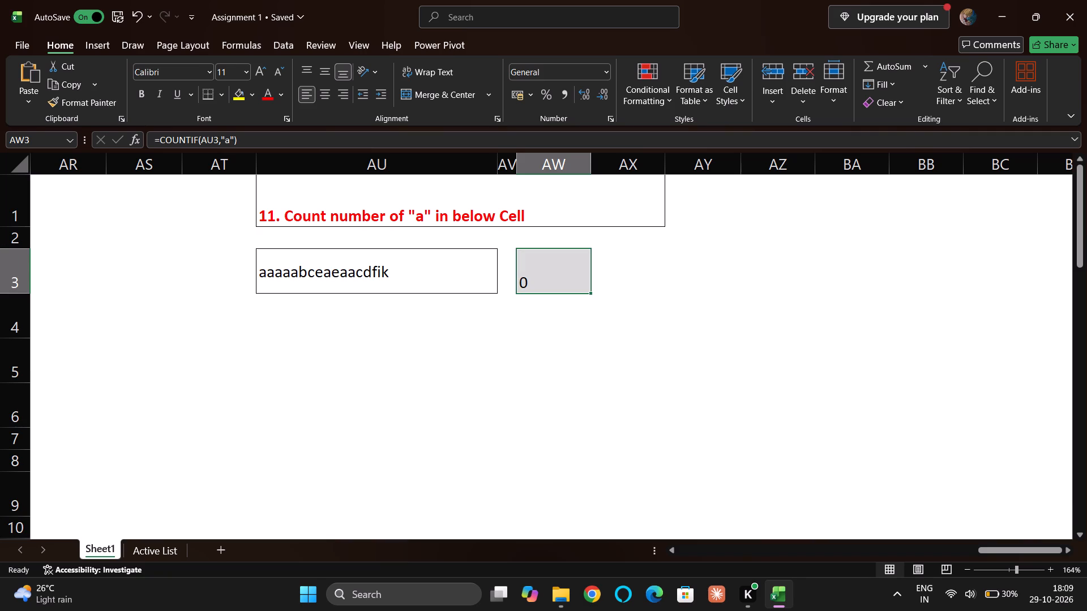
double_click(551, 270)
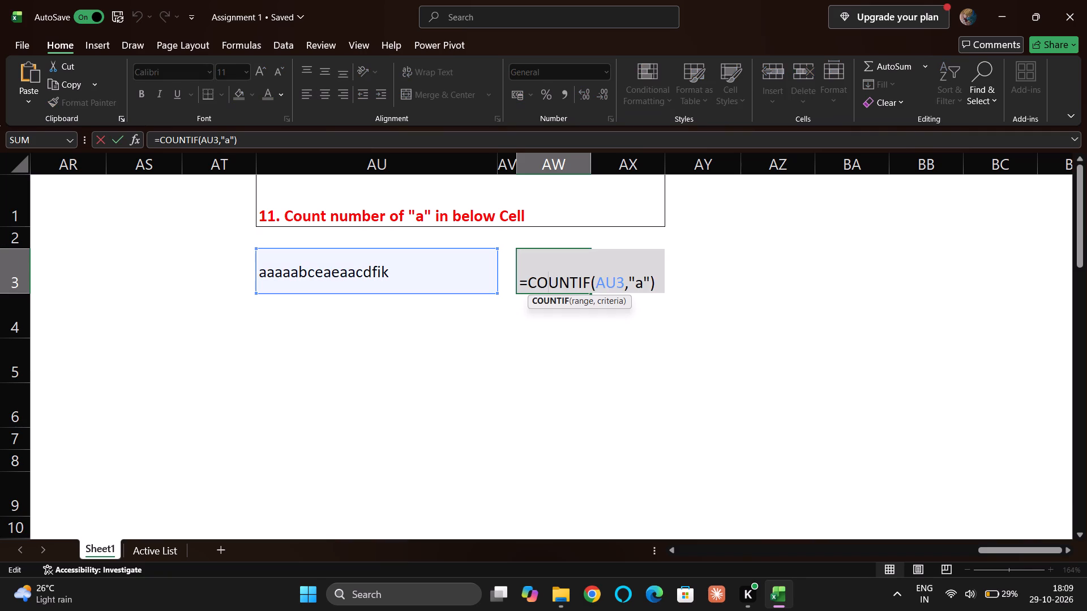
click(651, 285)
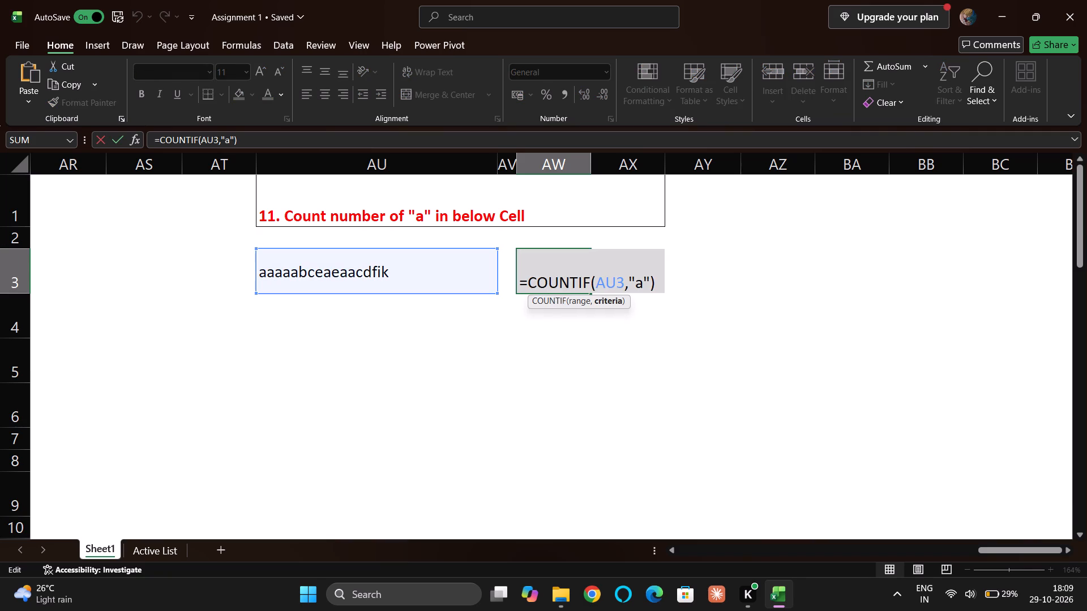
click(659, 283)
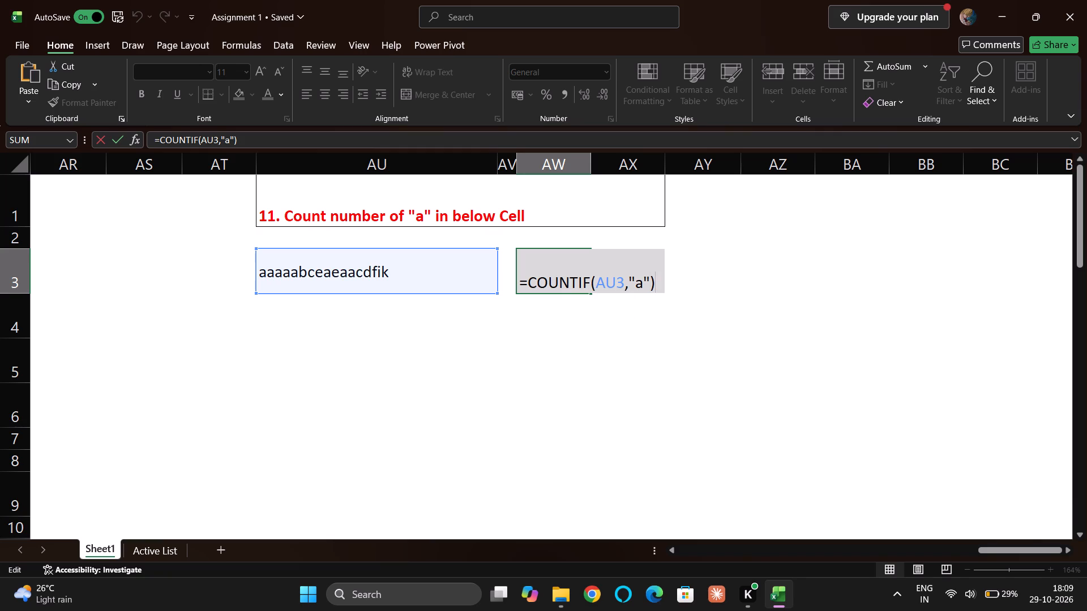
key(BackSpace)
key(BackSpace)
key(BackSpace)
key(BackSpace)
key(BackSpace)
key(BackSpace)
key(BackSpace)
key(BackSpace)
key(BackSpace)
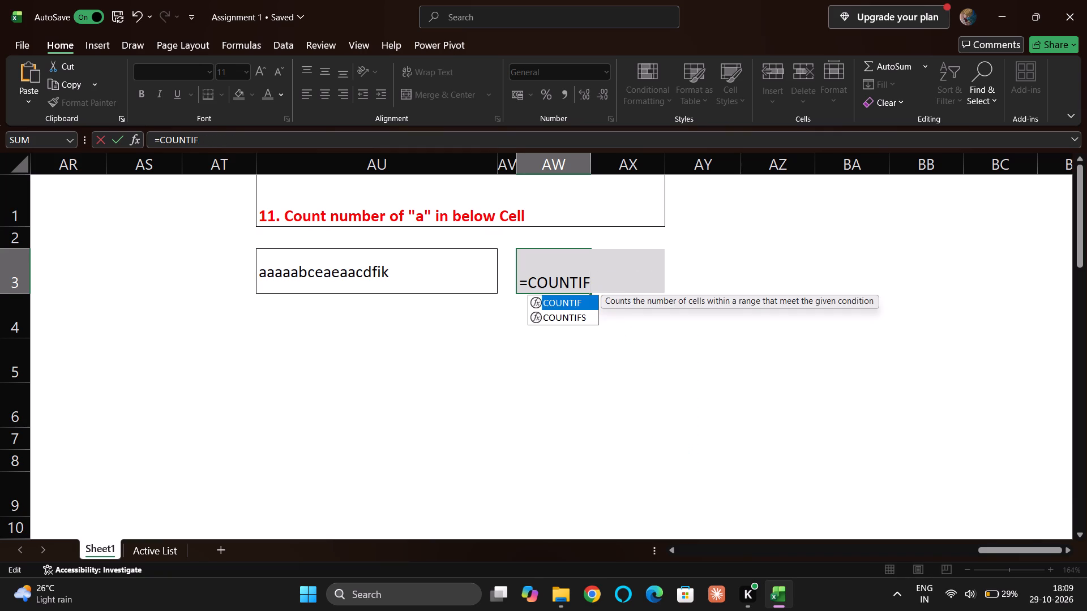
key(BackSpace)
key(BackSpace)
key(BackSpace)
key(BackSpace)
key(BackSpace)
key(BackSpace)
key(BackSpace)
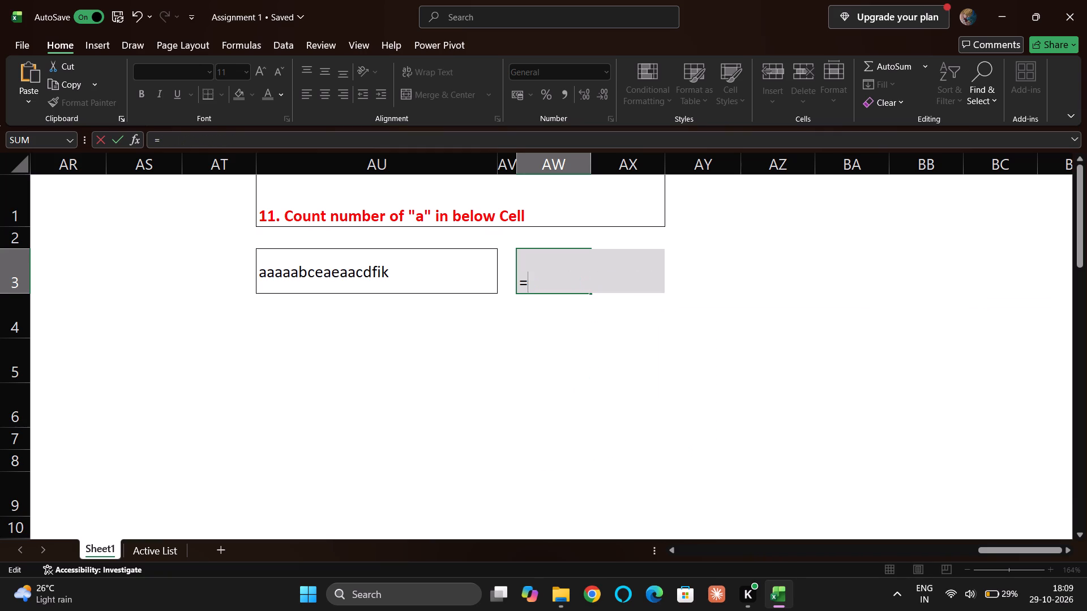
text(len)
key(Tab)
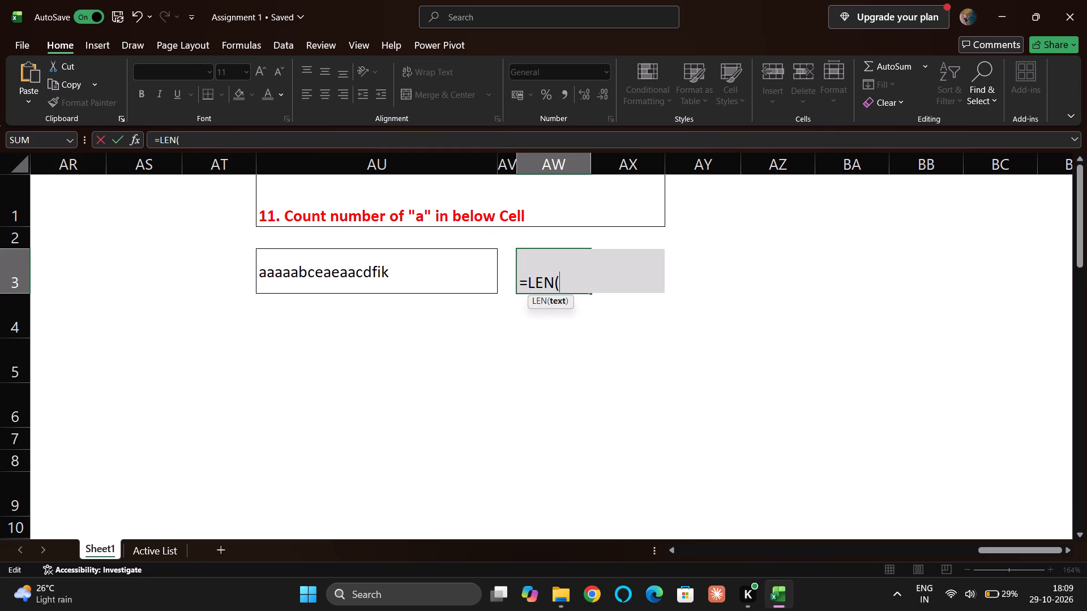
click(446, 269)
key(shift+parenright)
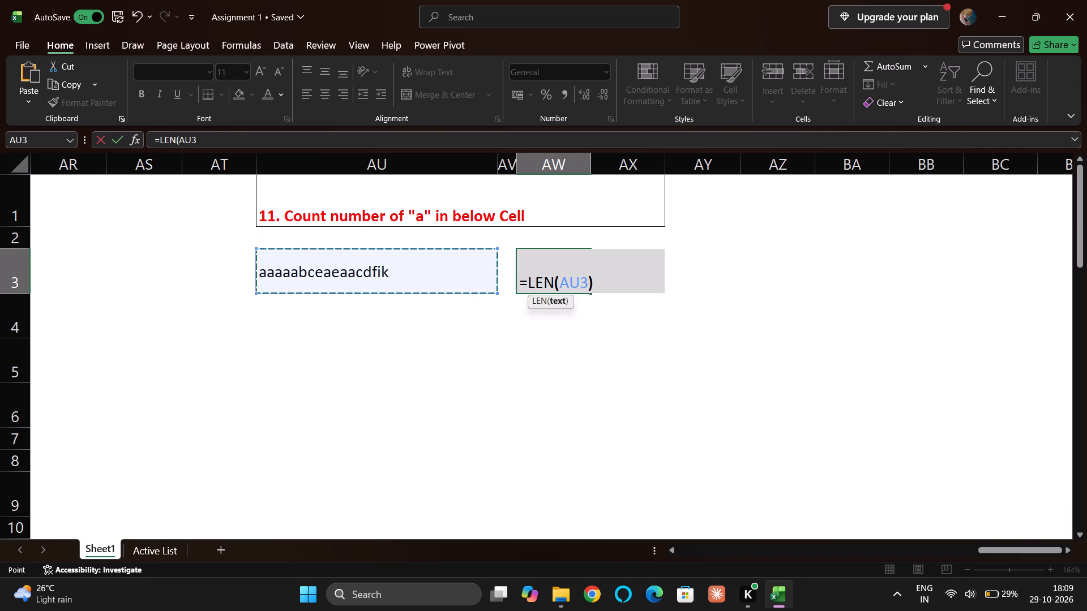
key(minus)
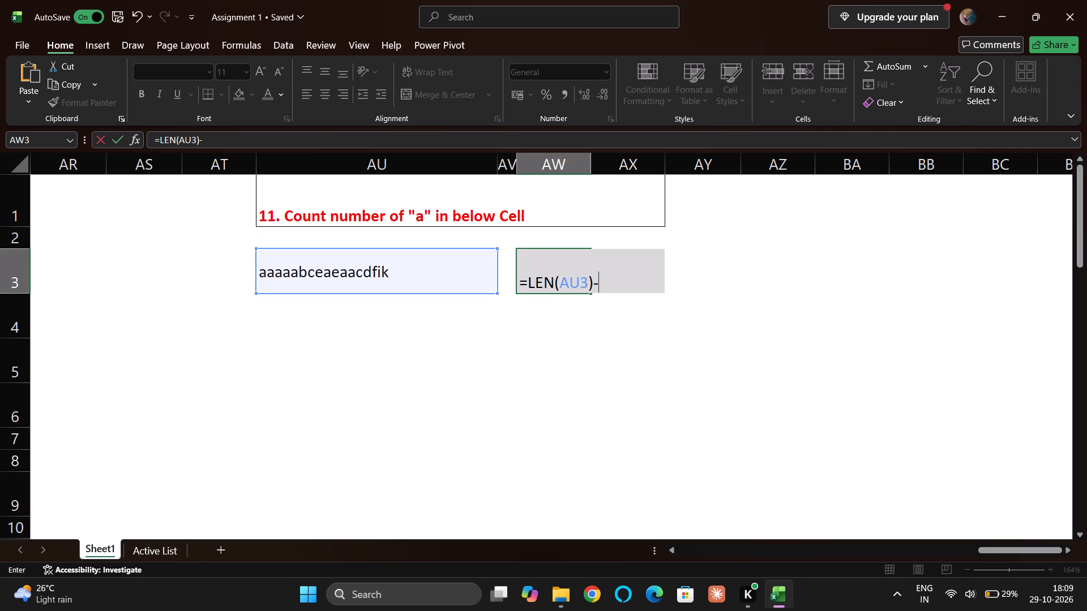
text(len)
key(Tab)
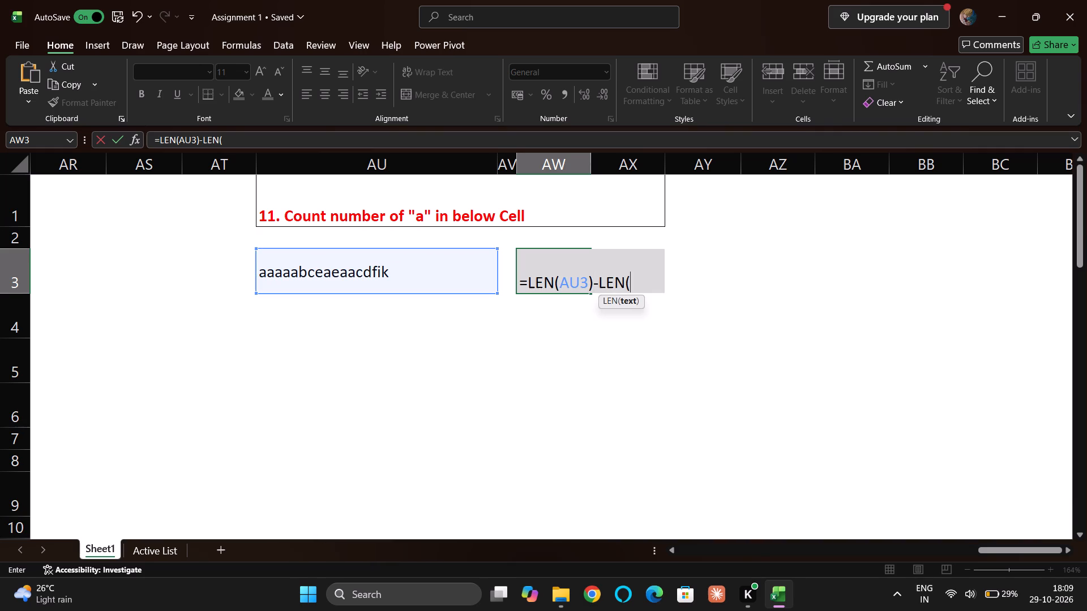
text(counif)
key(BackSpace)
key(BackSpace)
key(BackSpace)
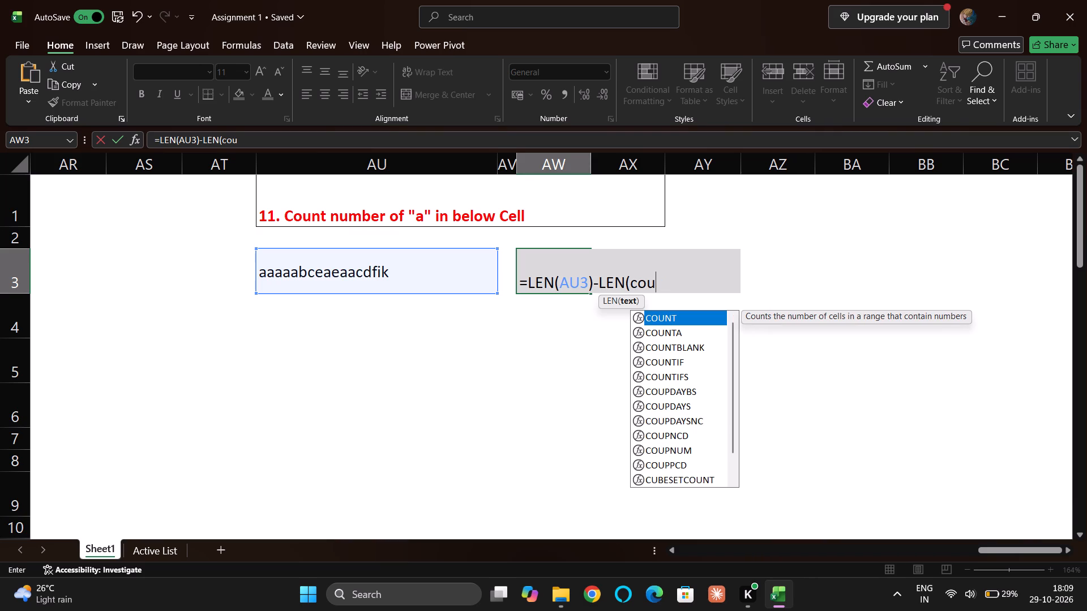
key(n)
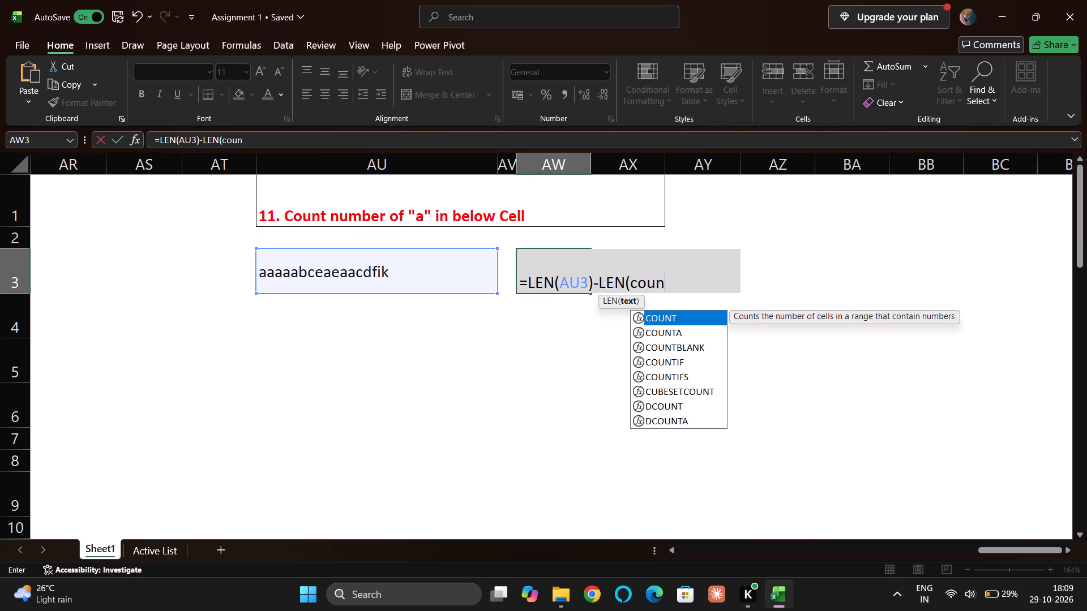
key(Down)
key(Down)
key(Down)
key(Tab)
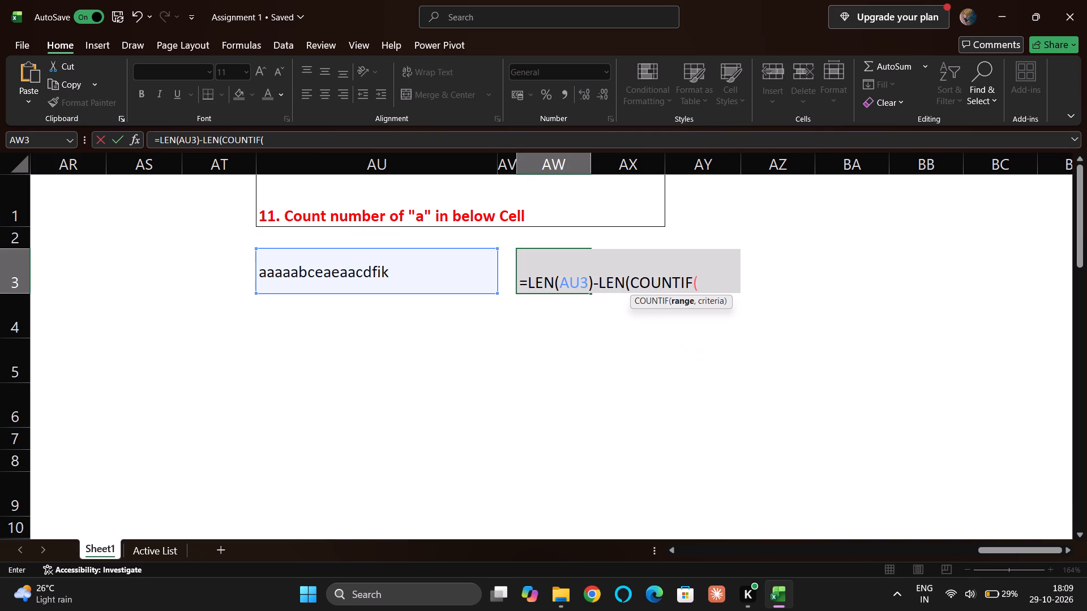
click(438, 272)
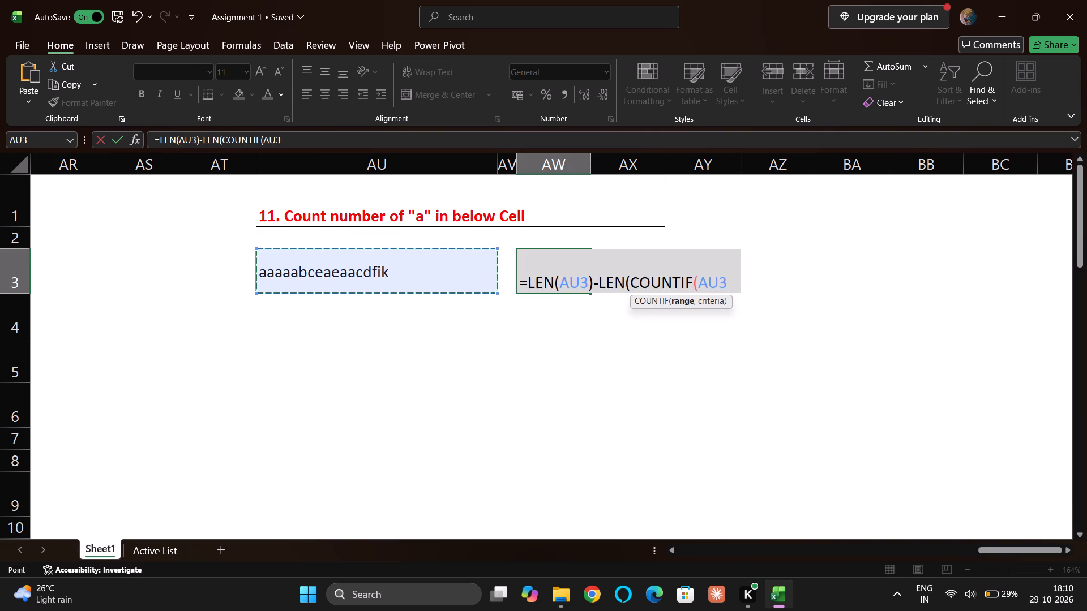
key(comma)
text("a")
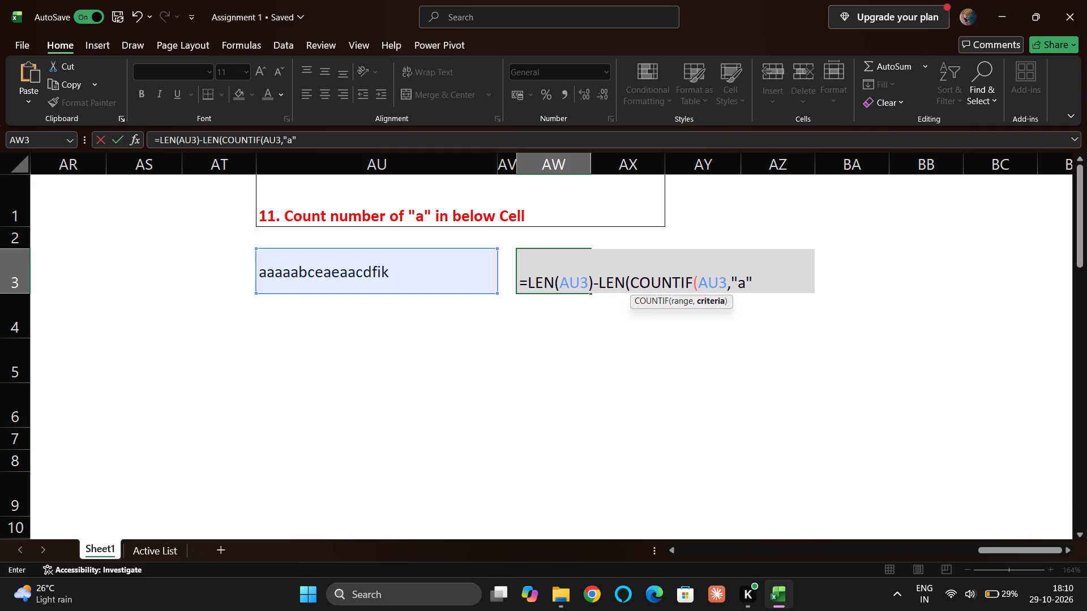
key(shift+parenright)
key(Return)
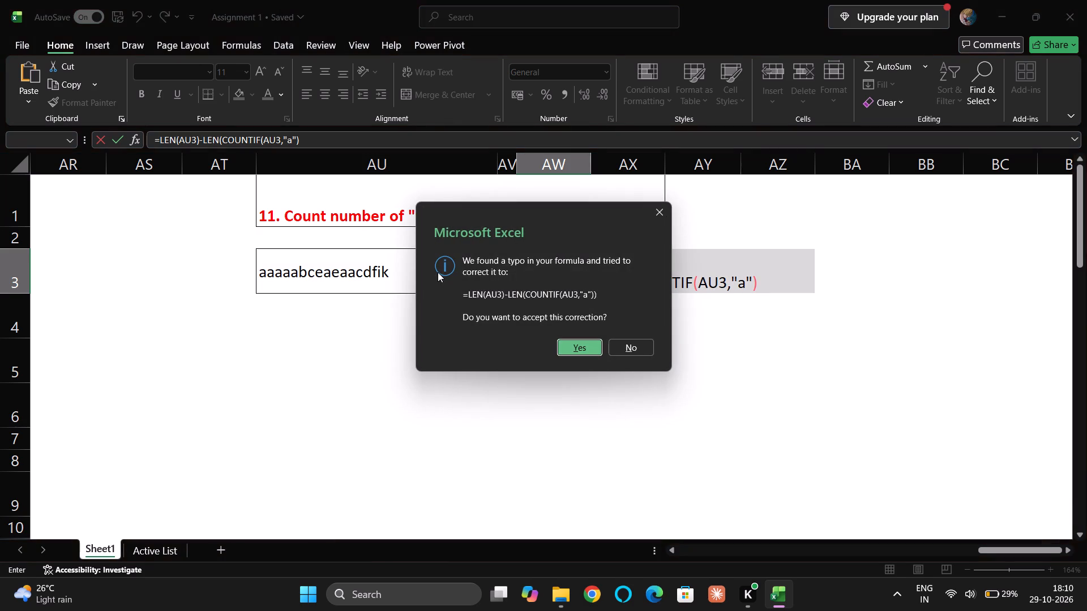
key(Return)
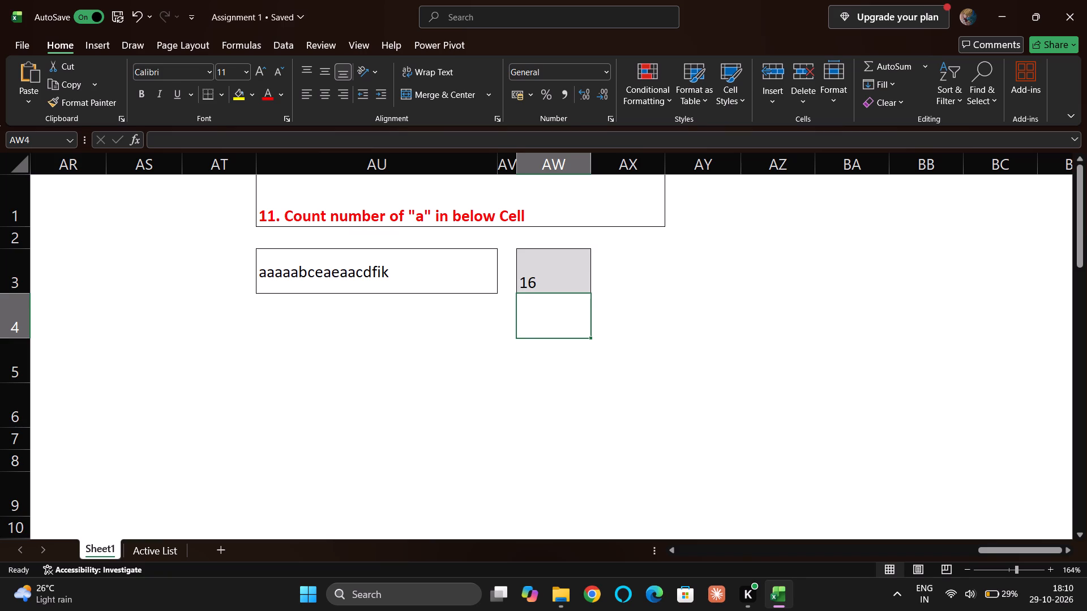
Inspect the LEN and COUNTIF parts of the formula in cell AW3 without changing them.
double_click(530, 279)
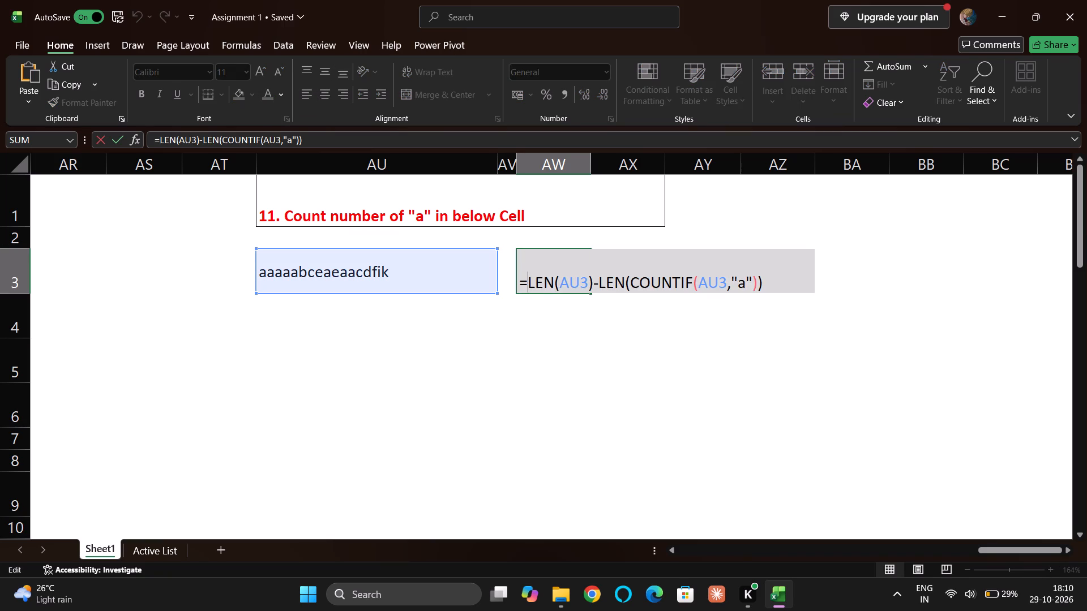
click(587, 285)
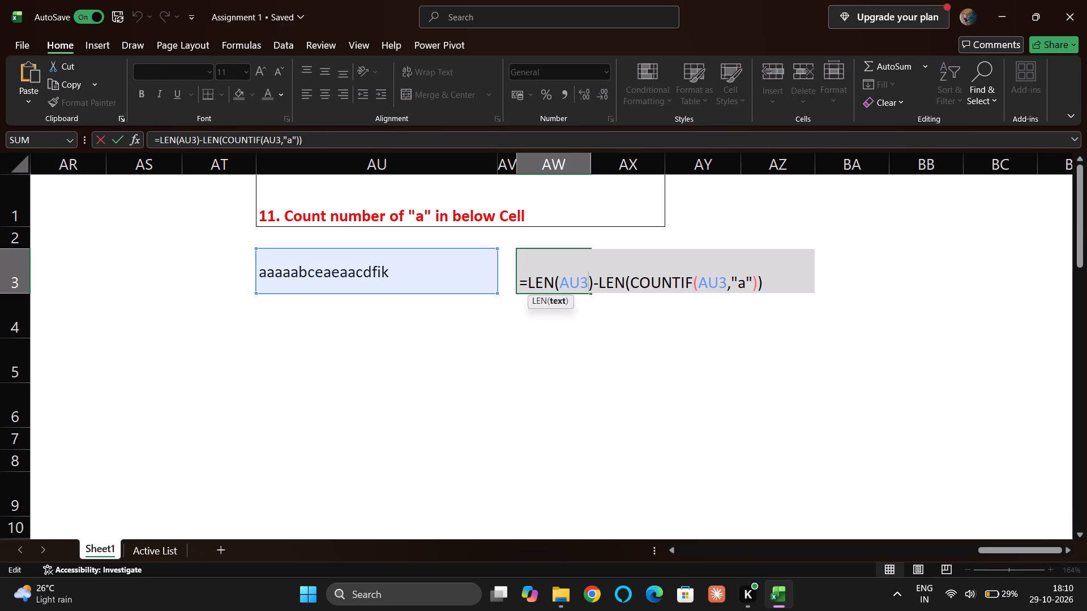
click(617, 285)
drag(668, 284, 779, 293)
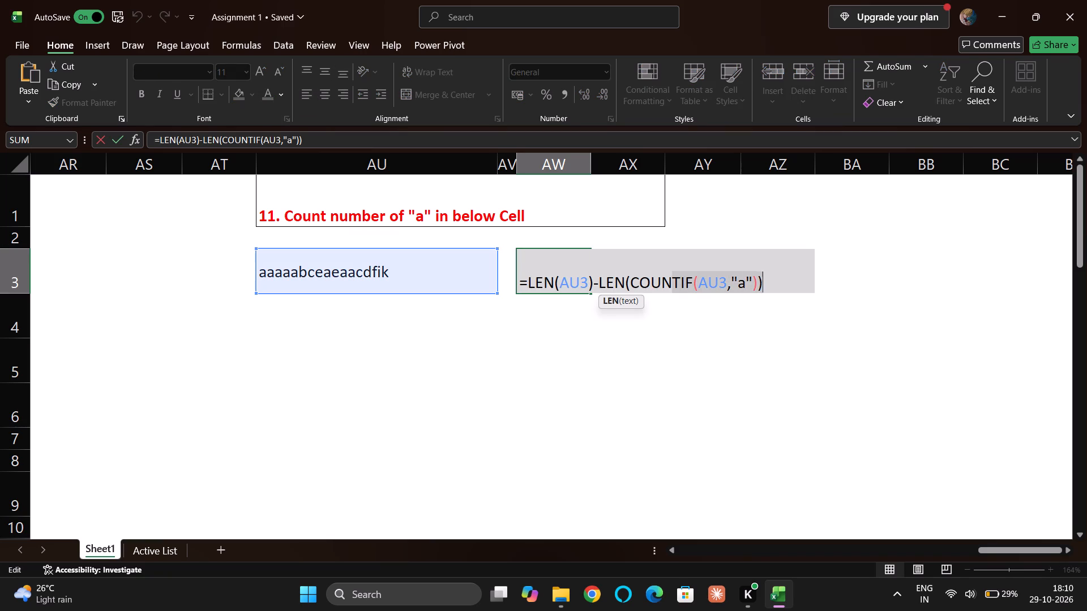
drag(779, 293, 759, 285)
click(761, 285)
key(Return)
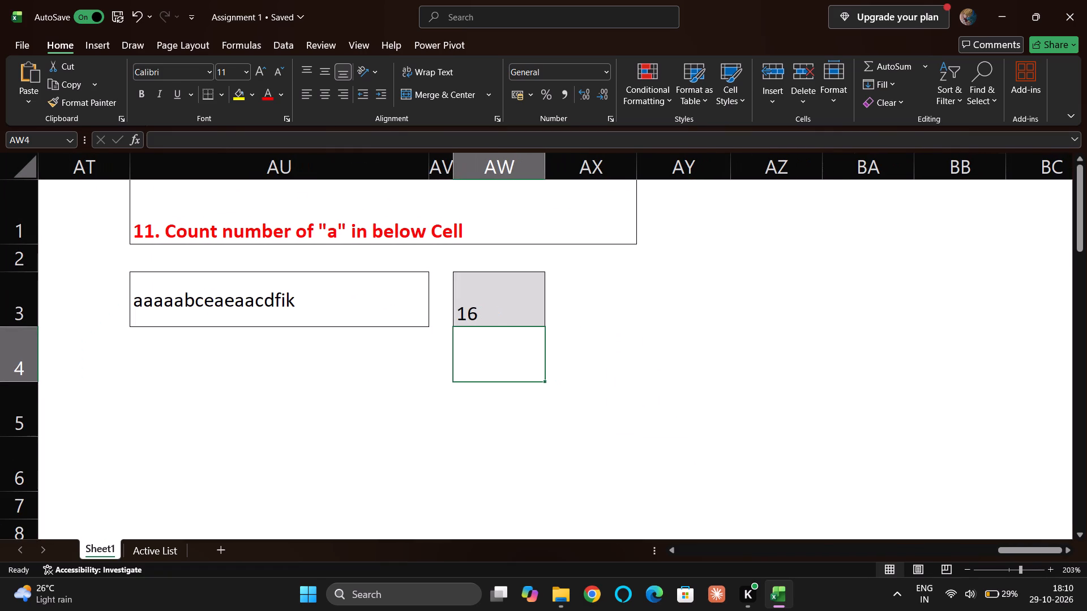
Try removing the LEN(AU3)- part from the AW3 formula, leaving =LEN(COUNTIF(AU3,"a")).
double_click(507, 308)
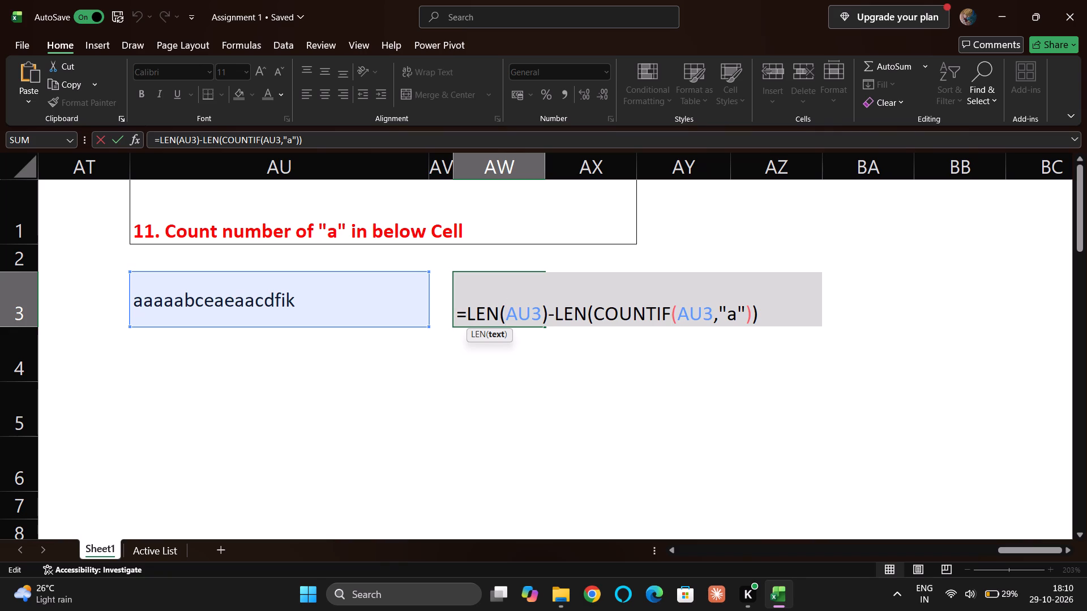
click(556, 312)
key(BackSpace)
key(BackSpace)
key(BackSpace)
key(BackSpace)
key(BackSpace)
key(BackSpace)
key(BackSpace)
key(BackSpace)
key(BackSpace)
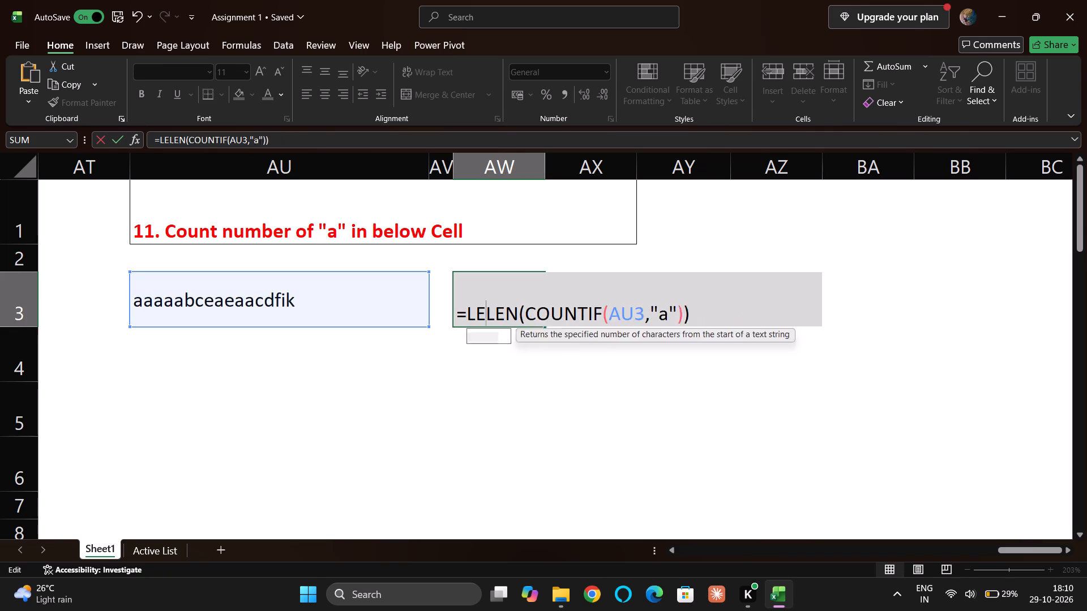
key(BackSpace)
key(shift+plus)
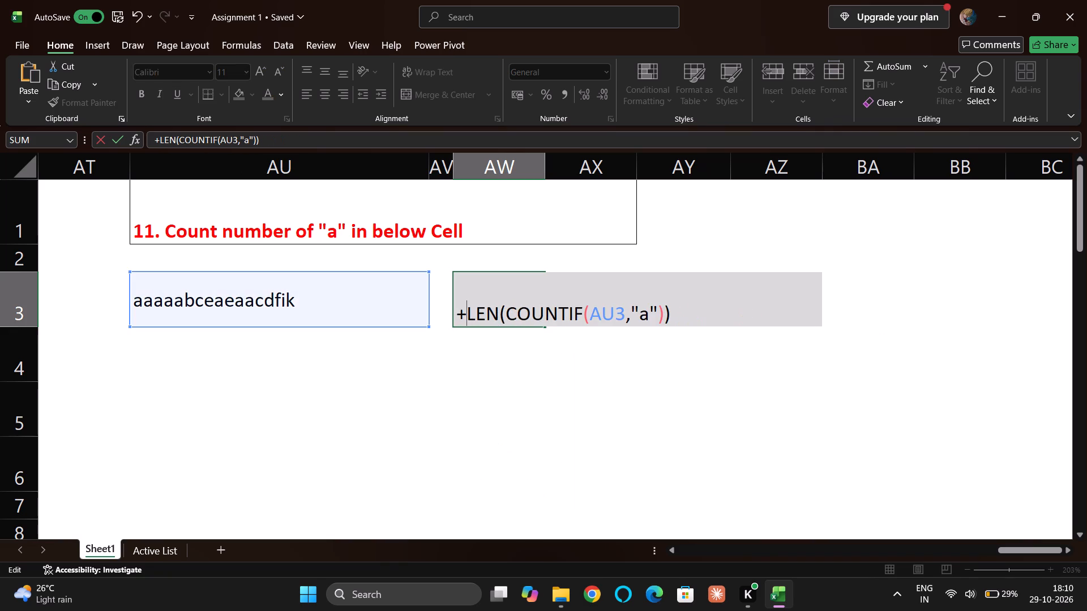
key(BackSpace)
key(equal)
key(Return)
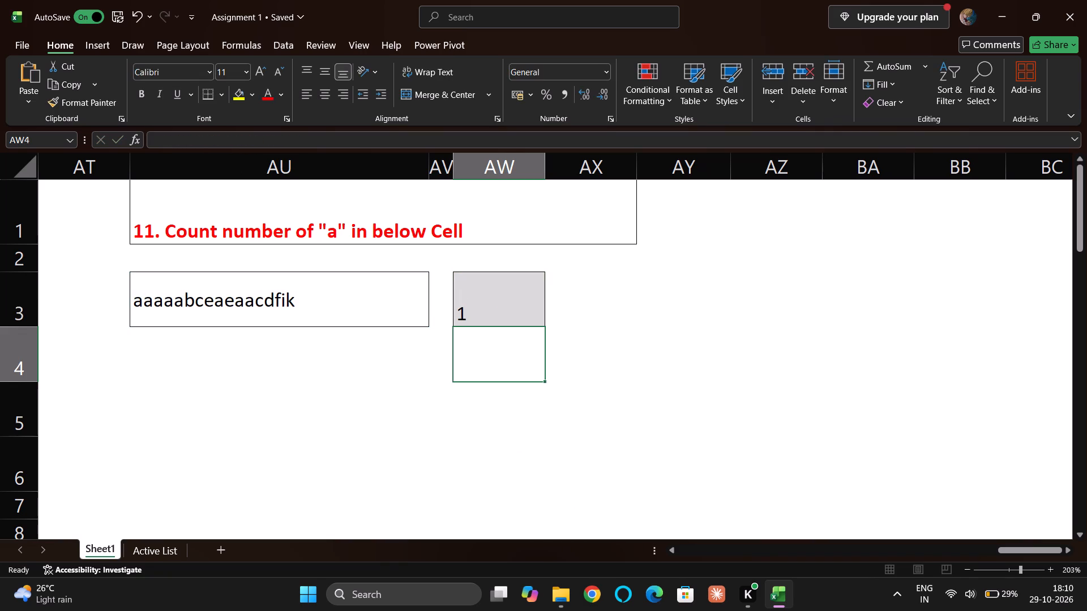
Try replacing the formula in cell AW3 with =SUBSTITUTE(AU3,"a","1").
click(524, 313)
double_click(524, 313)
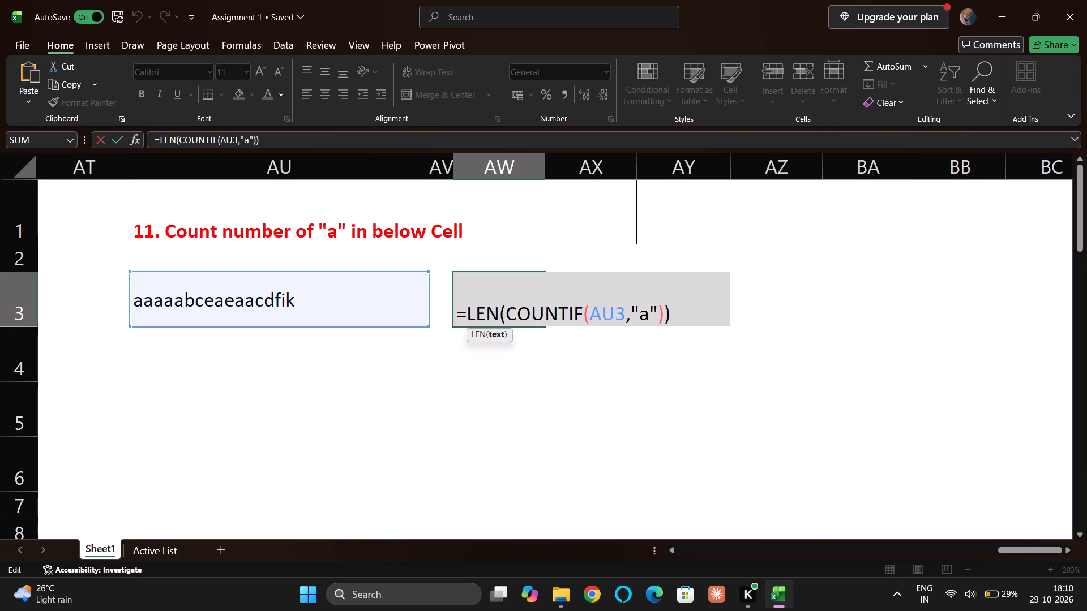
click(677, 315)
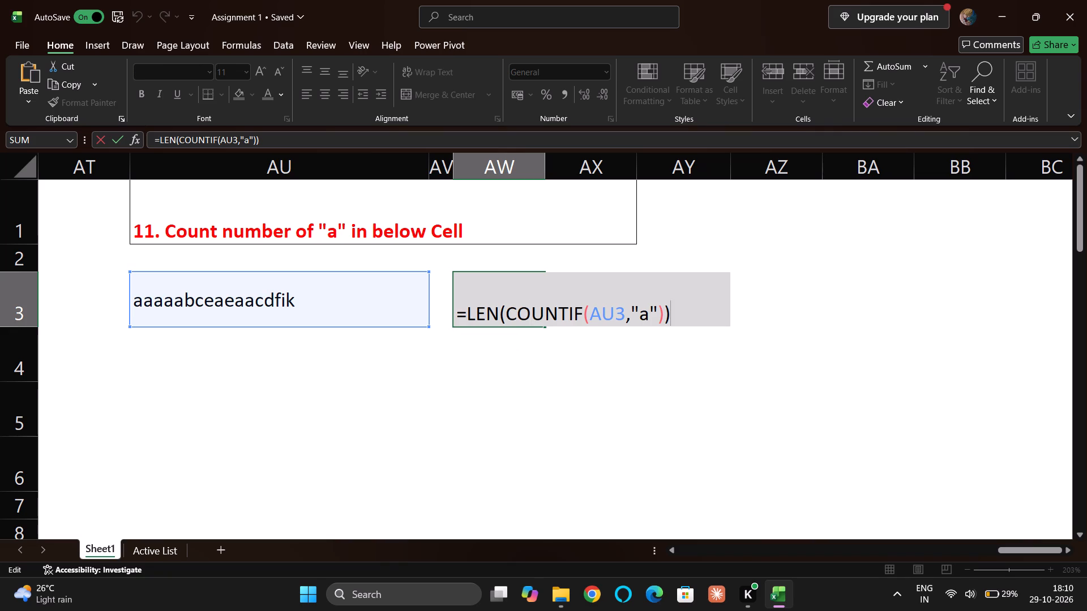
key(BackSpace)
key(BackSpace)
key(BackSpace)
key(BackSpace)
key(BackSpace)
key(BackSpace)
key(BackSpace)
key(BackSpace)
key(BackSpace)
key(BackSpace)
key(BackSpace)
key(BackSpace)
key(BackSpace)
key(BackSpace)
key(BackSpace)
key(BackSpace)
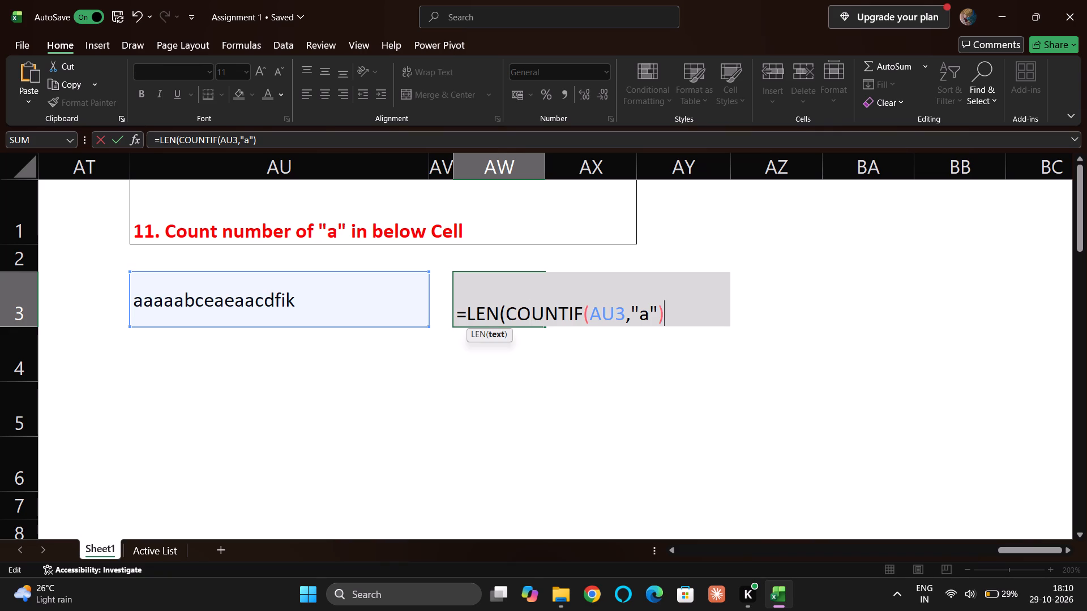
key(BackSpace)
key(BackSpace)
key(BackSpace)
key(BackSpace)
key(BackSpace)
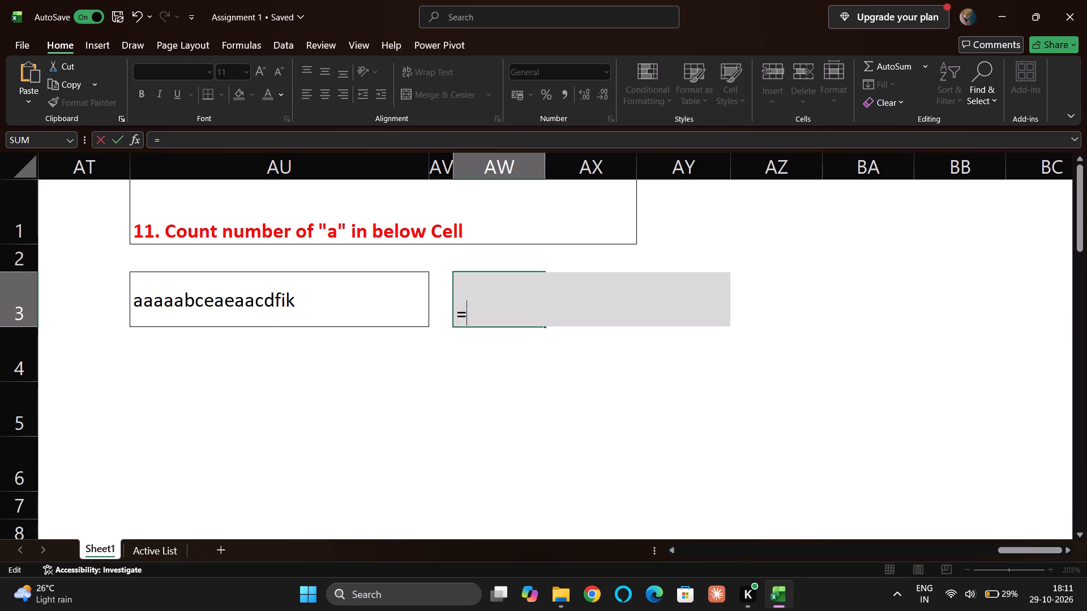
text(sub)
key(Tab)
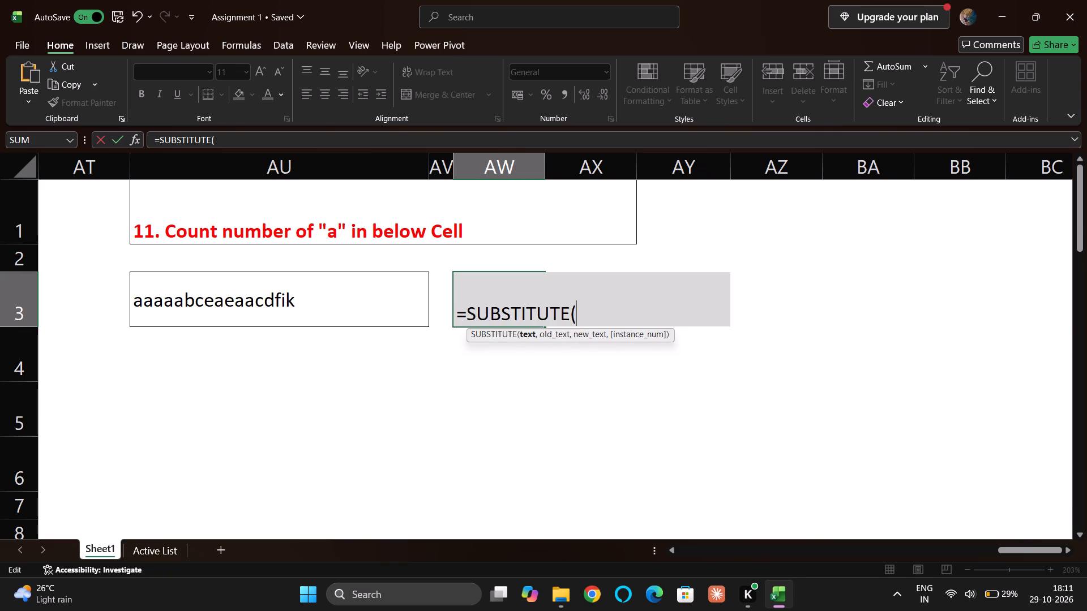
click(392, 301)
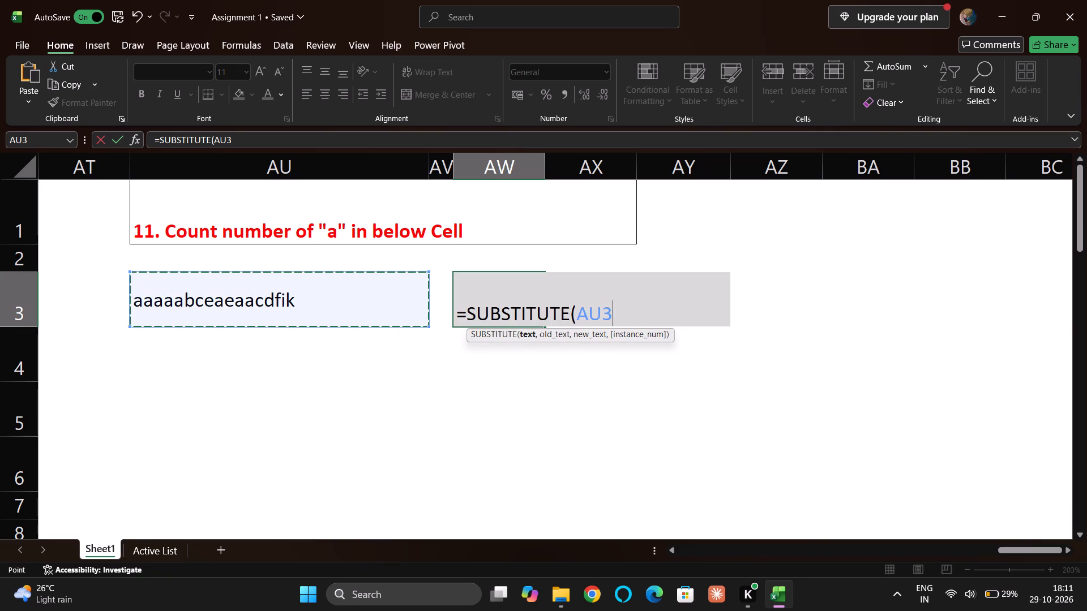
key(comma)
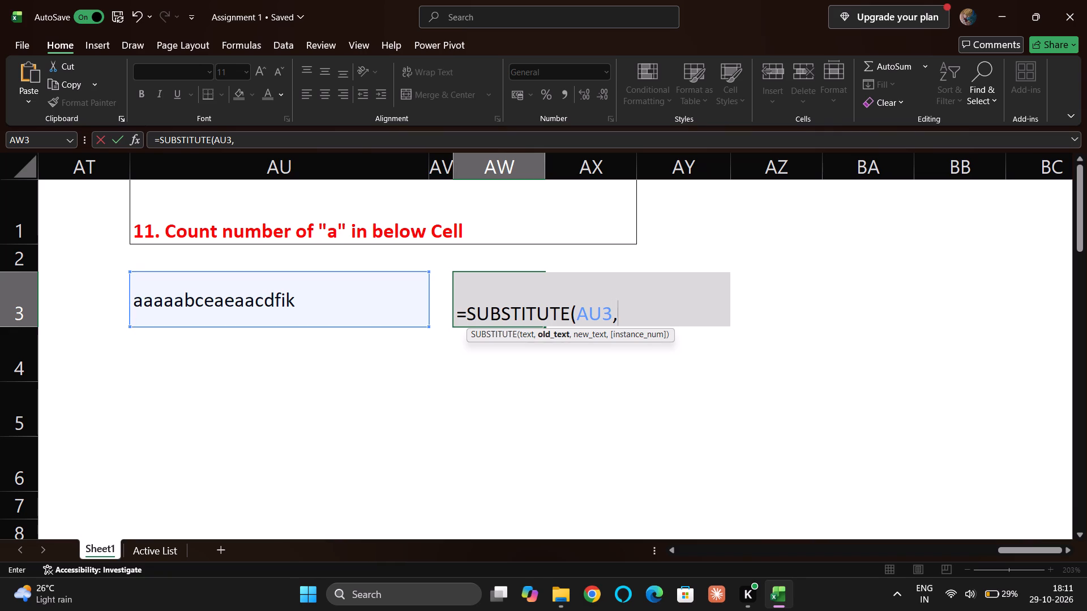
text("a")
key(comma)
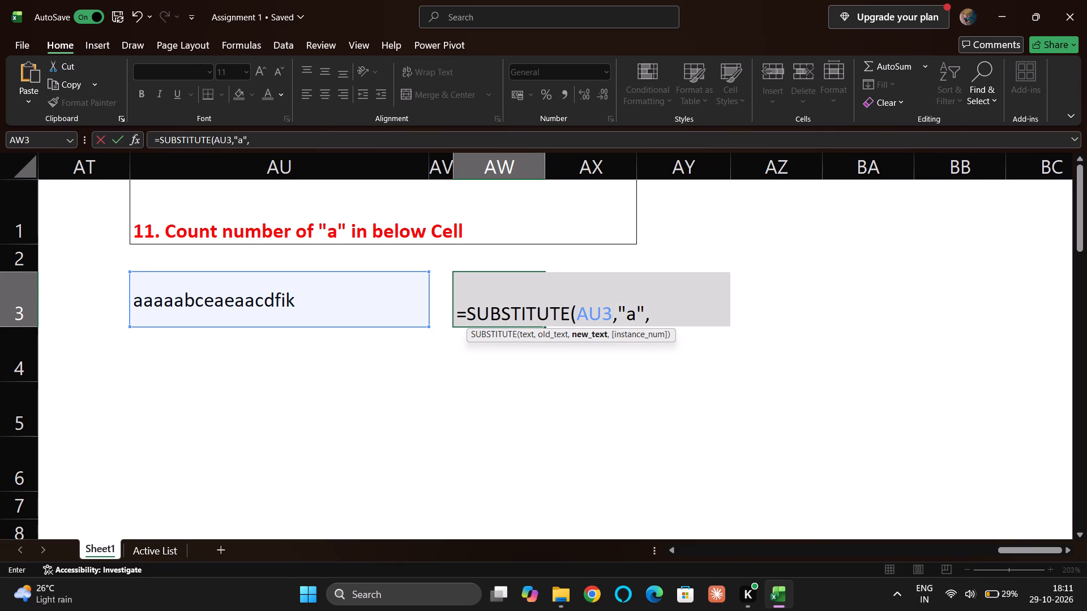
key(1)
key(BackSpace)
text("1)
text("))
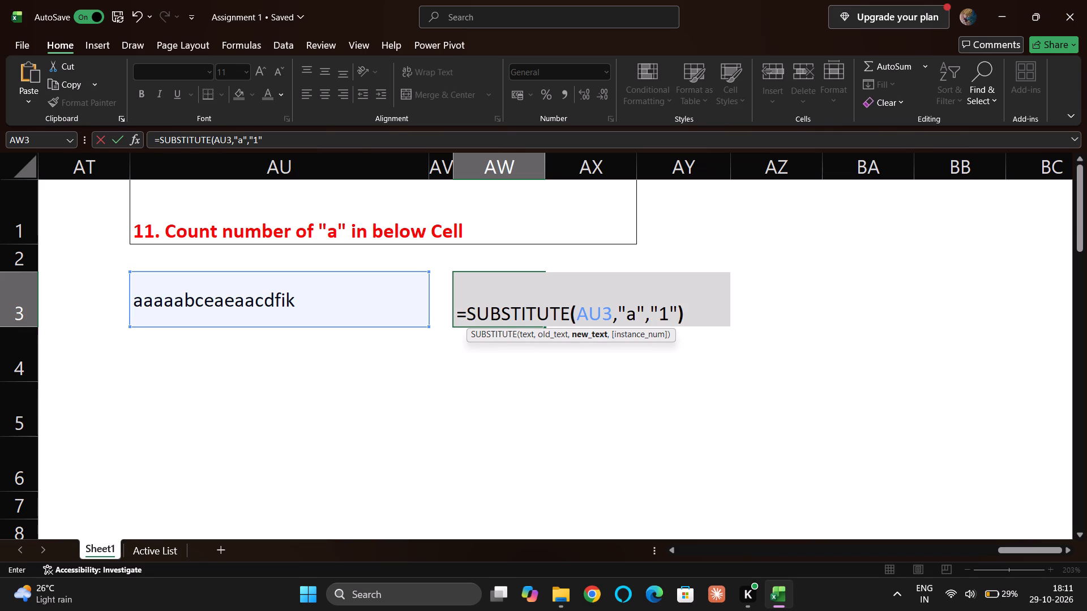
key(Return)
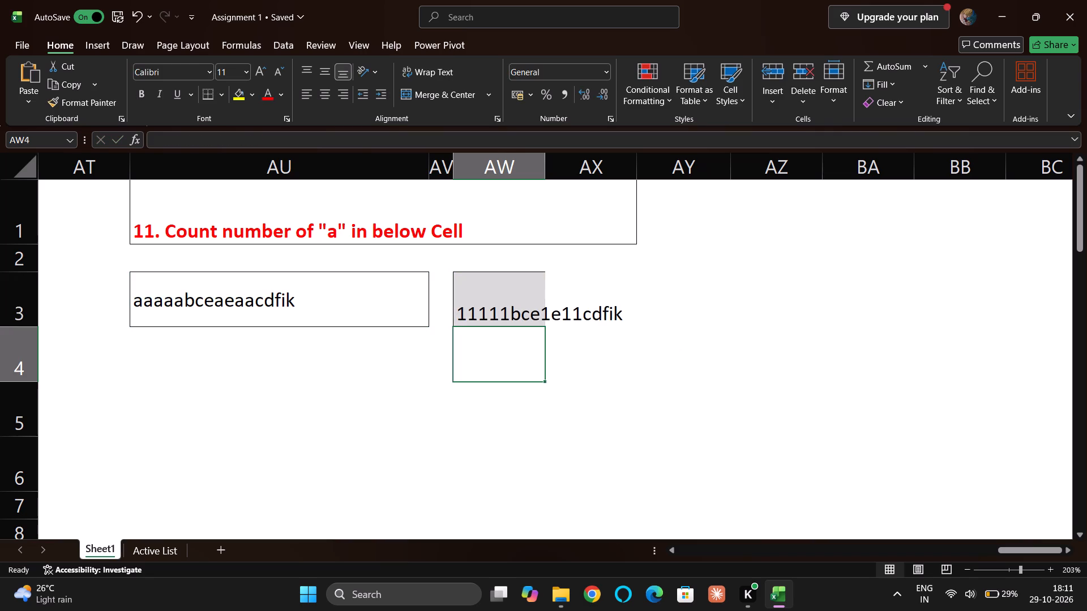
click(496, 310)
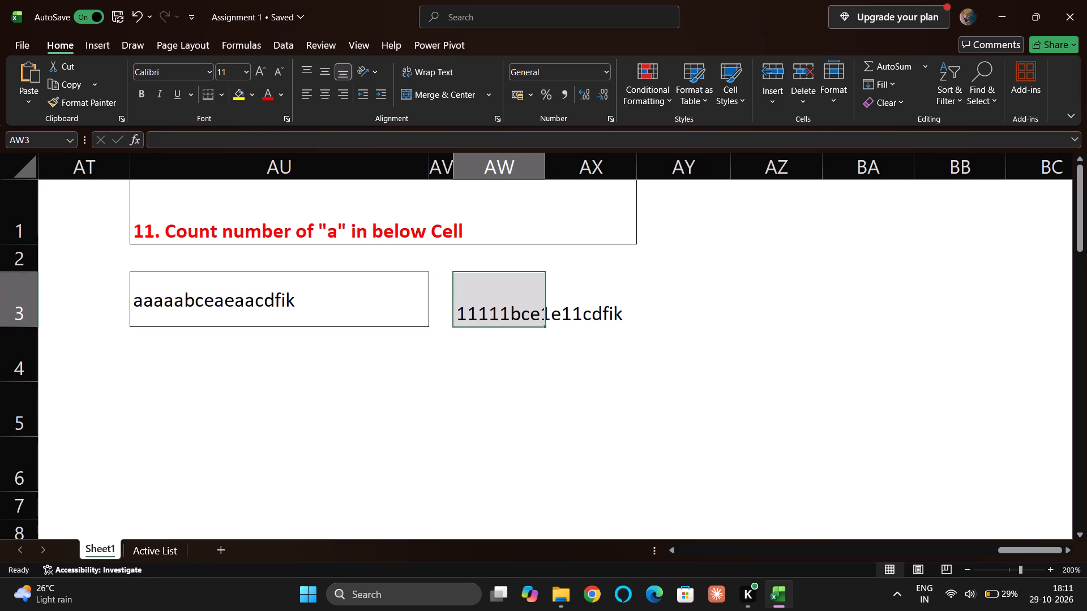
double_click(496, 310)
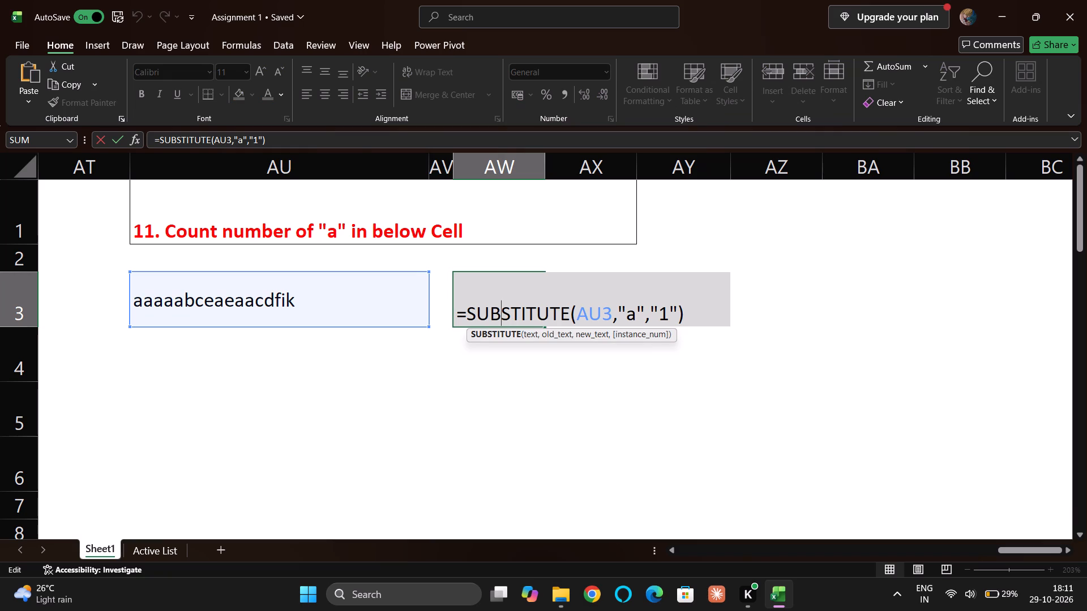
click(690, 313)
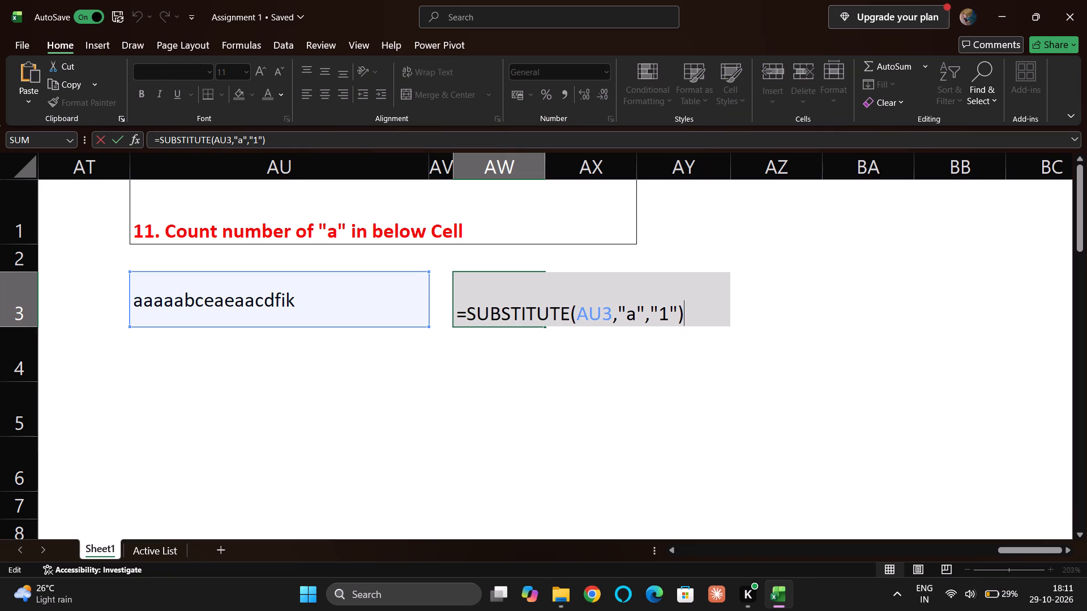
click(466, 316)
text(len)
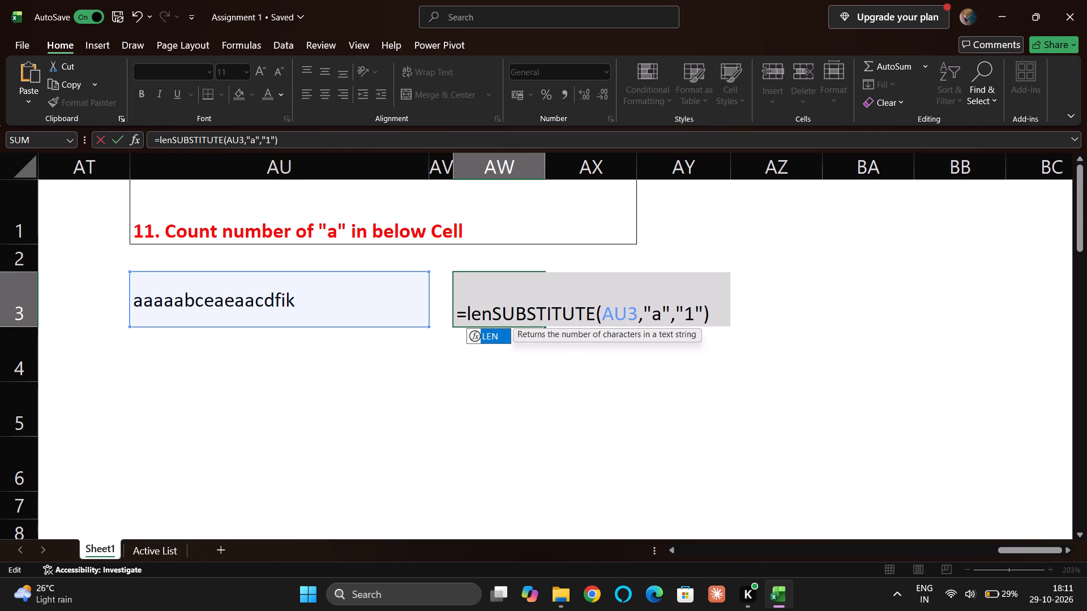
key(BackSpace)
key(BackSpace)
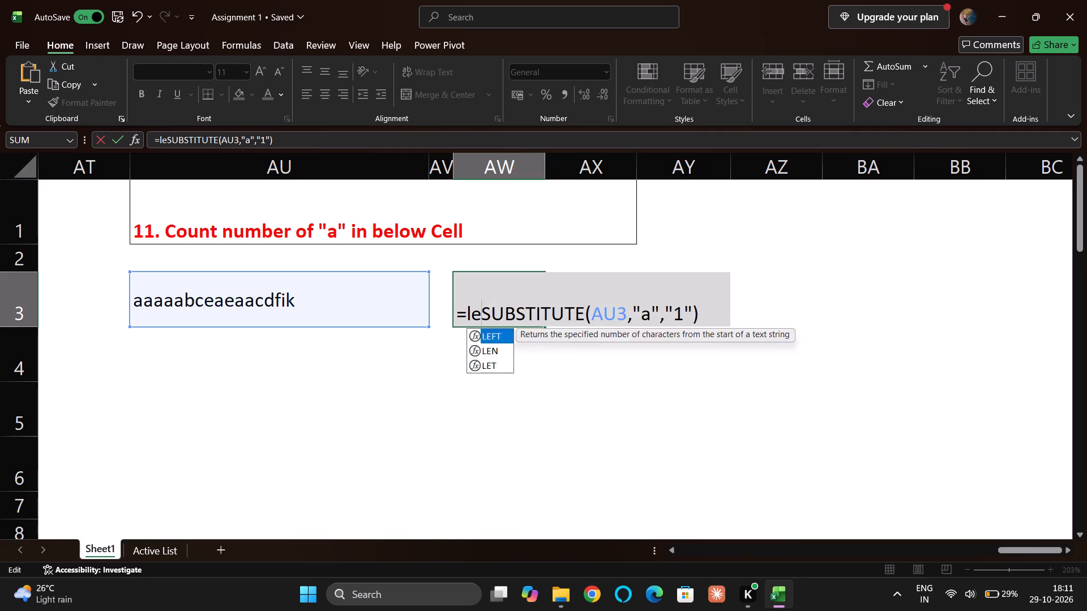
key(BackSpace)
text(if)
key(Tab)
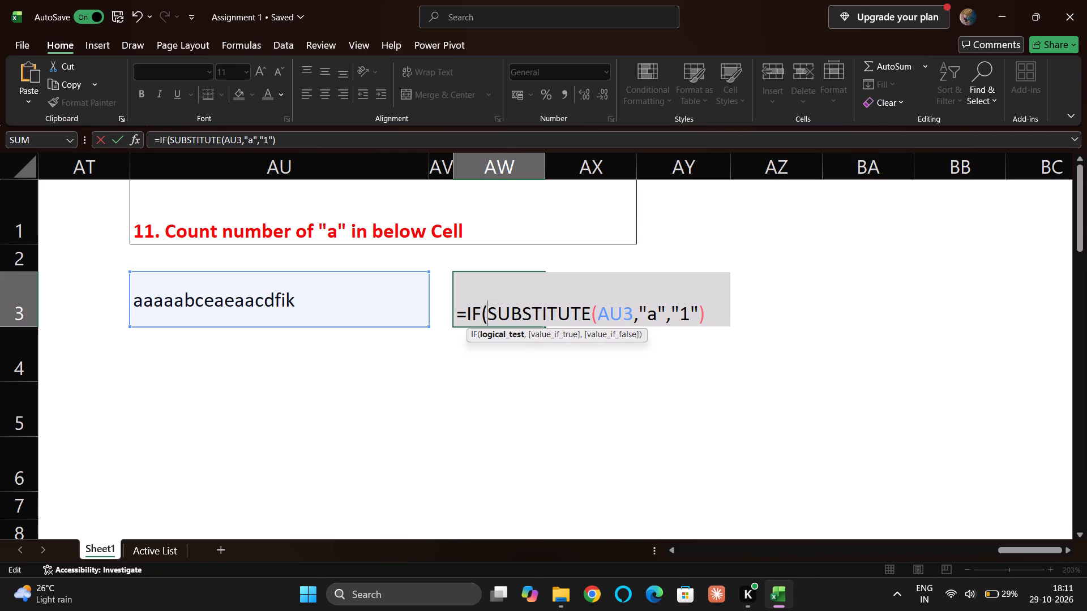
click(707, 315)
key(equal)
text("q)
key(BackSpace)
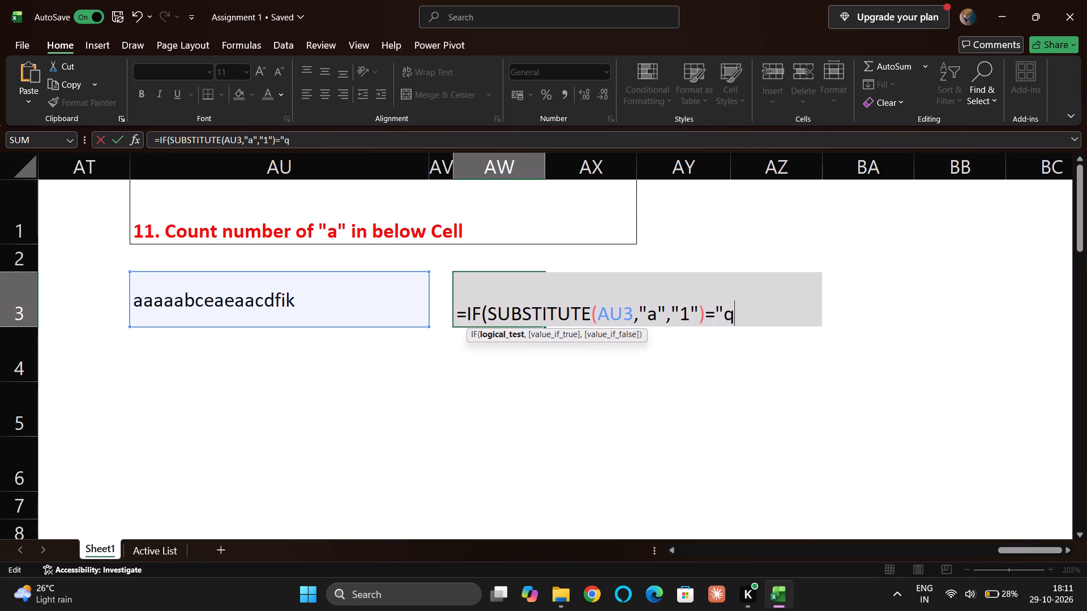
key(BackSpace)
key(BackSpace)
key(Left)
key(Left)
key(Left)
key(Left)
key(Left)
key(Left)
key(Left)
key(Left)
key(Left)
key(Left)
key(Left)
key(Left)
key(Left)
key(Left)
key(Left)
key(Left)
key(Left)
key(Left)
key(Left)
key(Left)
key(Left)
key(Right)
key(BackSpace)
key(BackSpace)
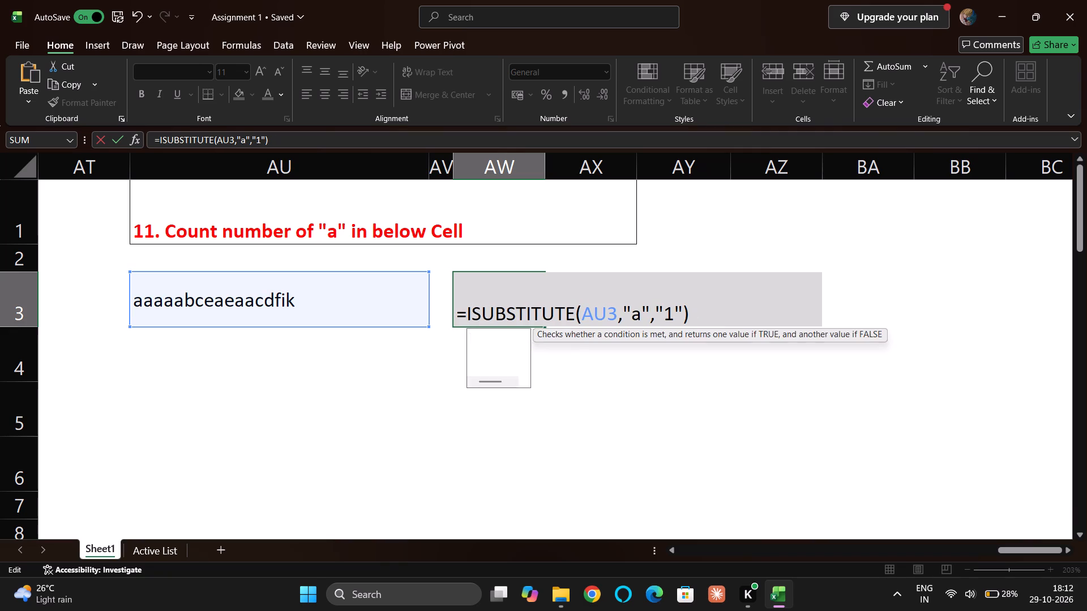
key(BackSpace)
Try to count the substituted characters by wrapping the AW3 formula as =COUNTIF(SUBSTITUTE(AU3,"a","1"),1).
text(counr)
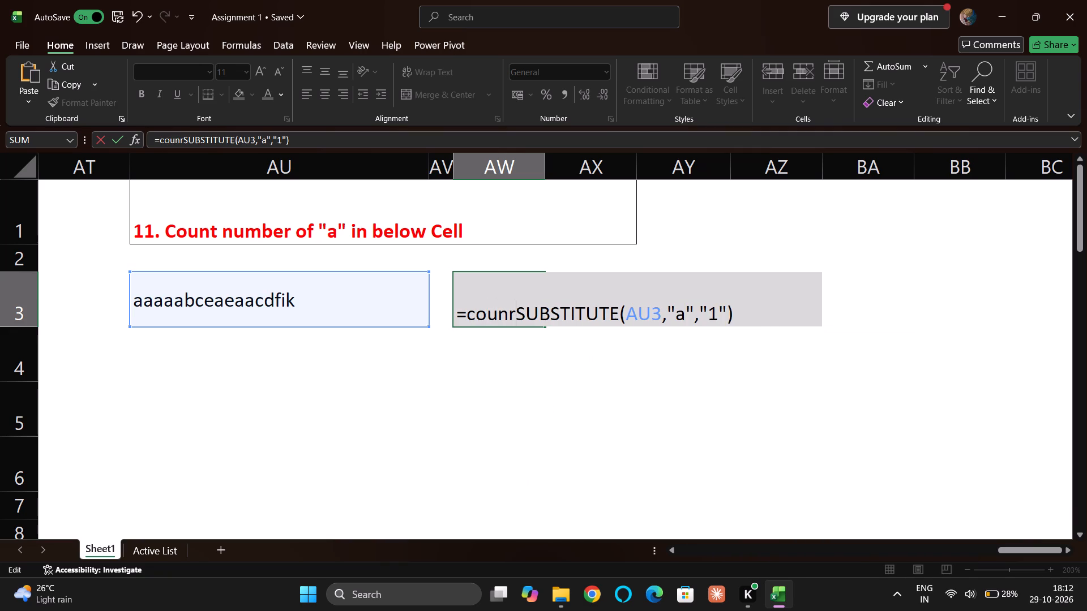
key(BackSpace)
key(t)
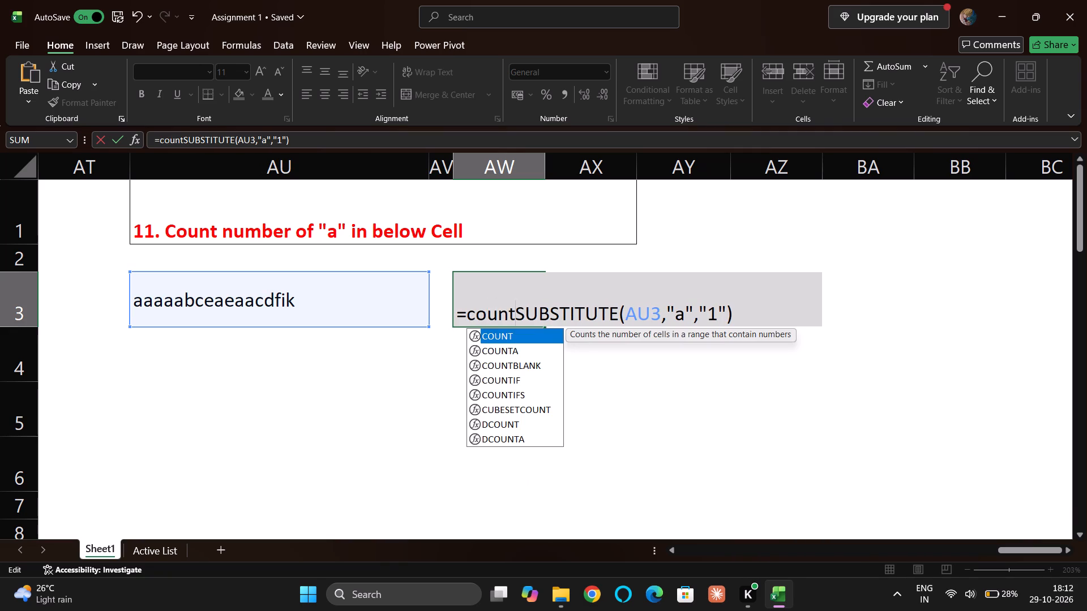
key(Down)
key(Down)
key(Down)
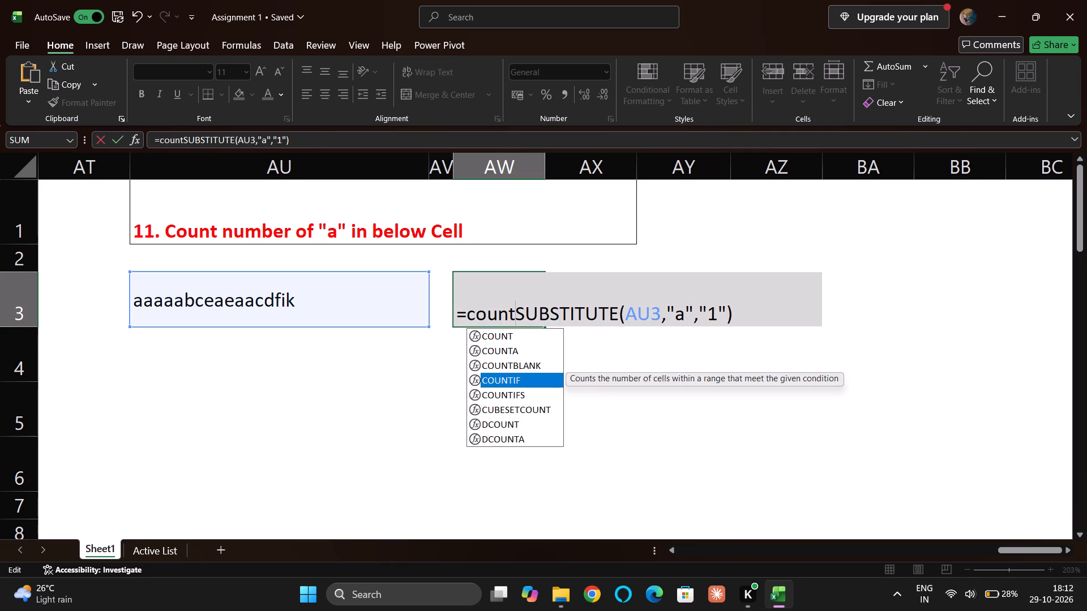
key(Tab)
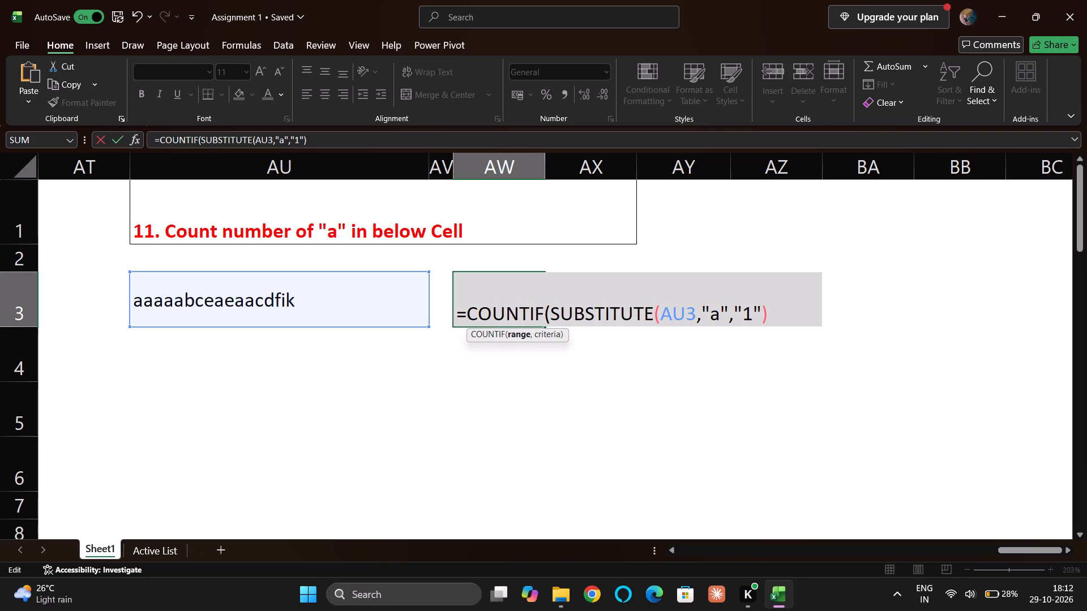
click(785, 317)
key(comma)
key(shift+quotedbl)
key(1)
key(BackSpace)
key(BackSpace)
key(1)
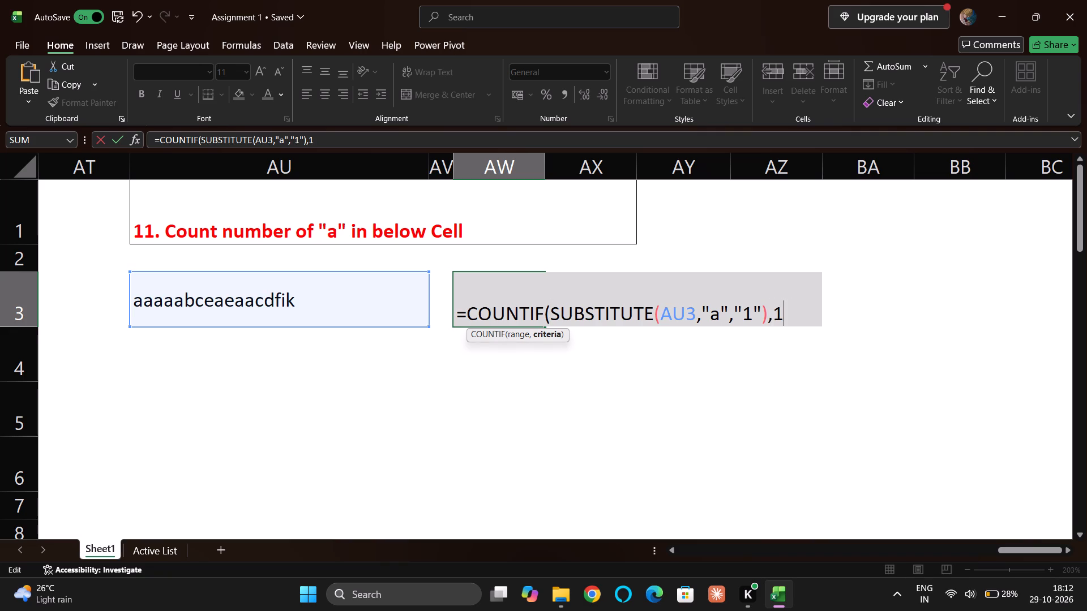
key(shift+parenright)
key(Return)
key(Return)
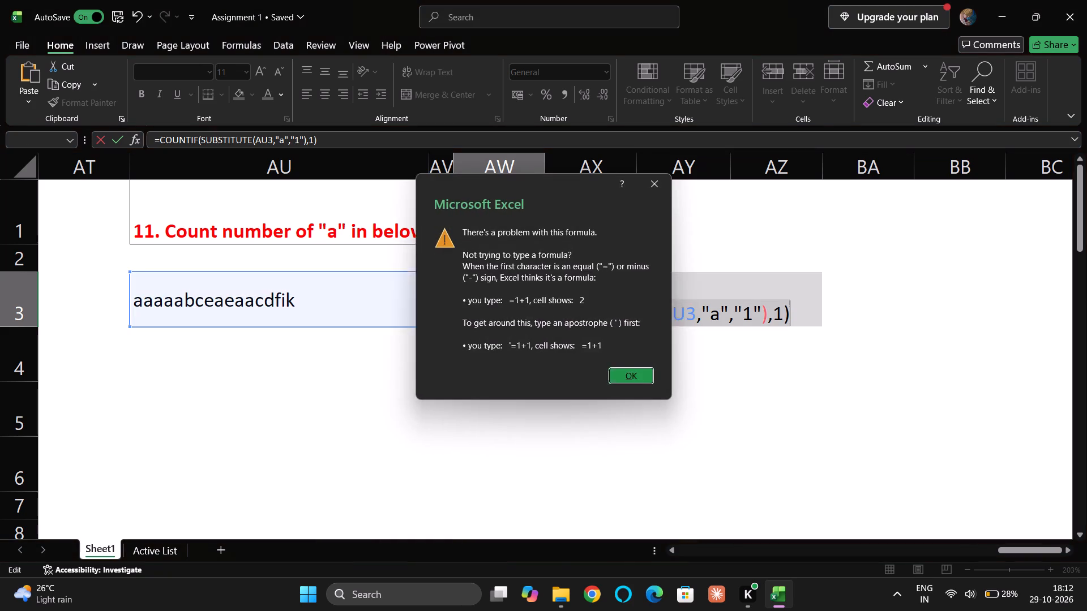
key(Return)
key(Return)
Clear the whole COUNTIF and SUBSTITUTE formula from cell AW3, leaving the cell empty.
key(BackSpace)
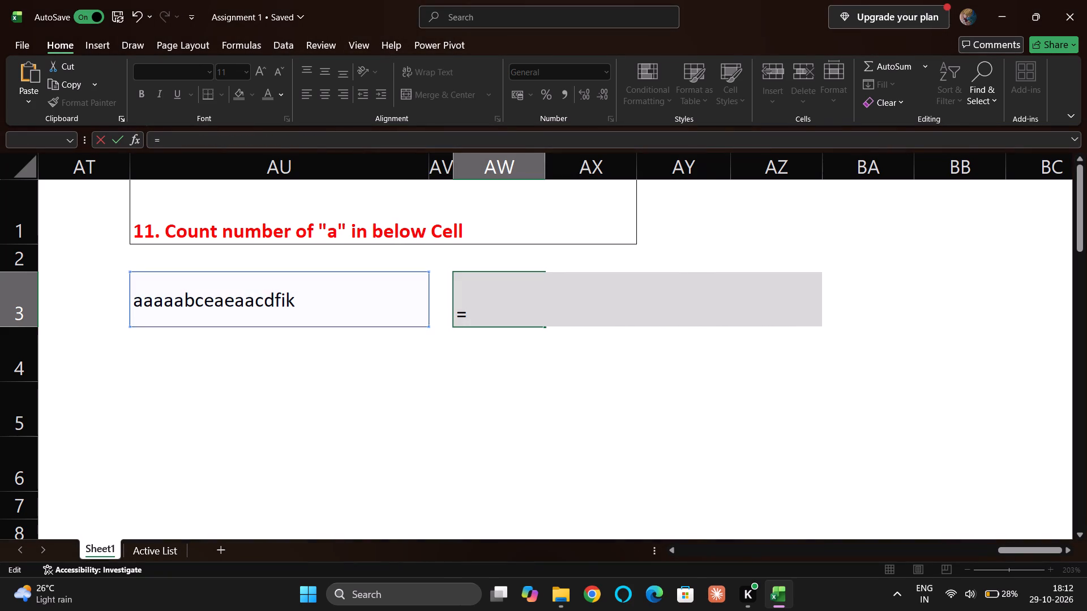
key(BackSpace)
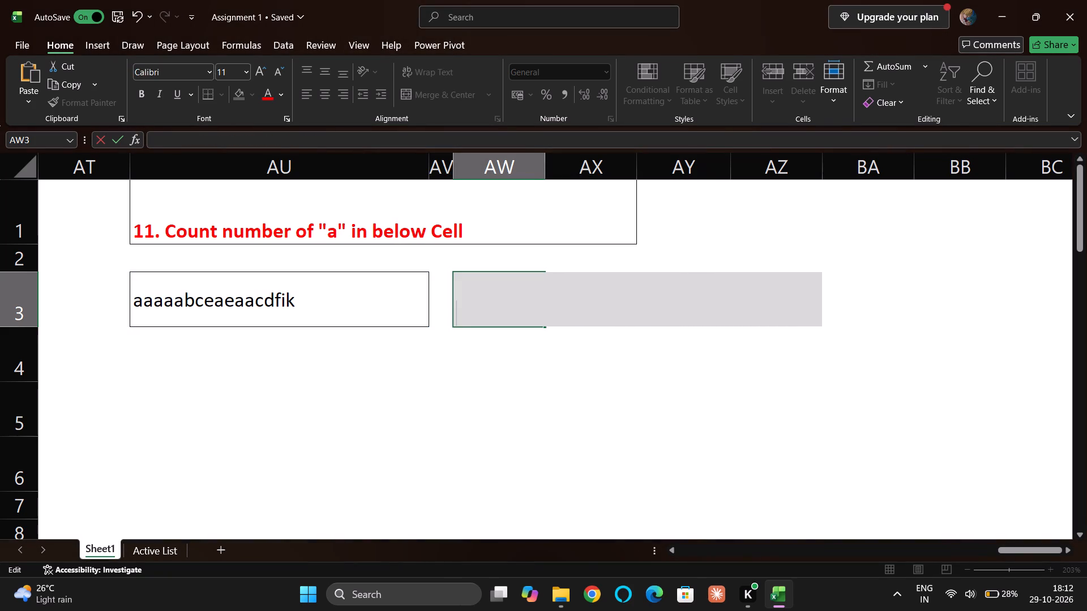
click(589, 388)
Enter =SUBSTITUTE(AU3,"a","1") in cell AW3 to replace each "a" in the text with 1.
click(511, 304)
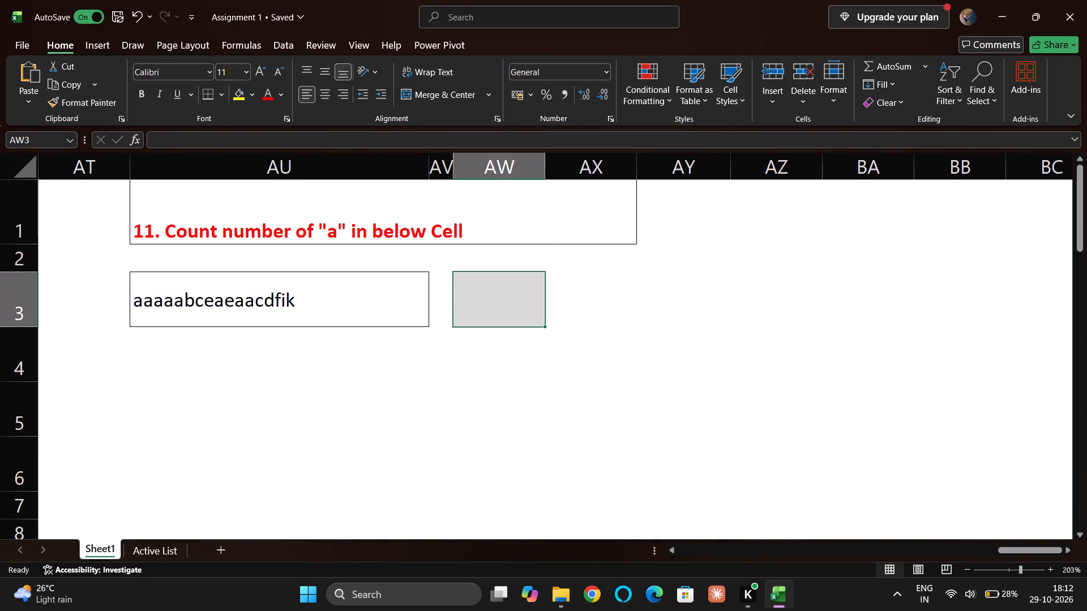
text(=sub)
key(Tab)
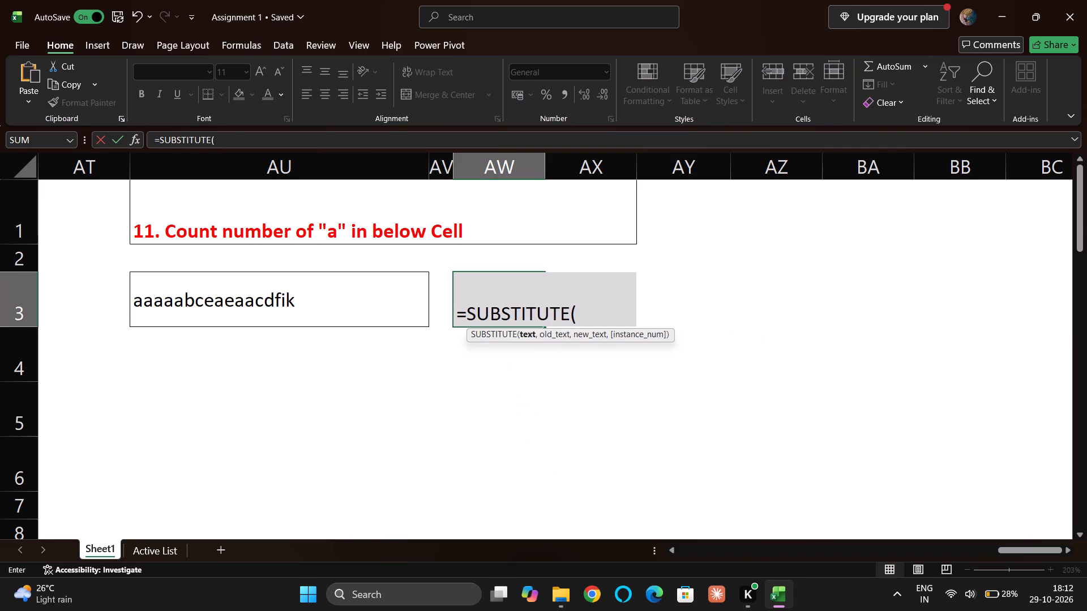
click(409, 306)
key(comma)
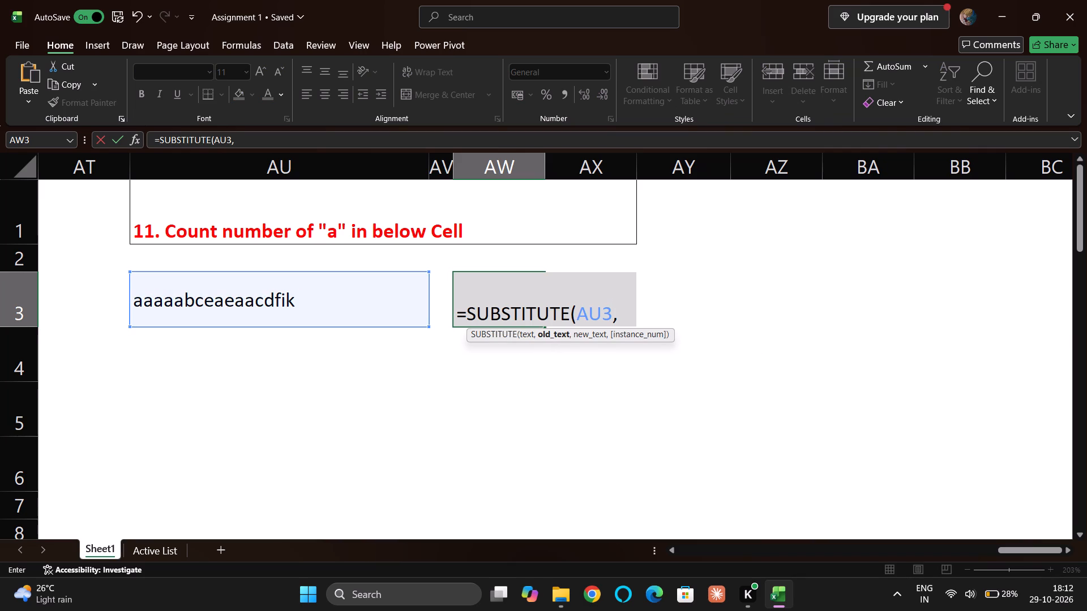
key(shift+quotedbl)
text(a")
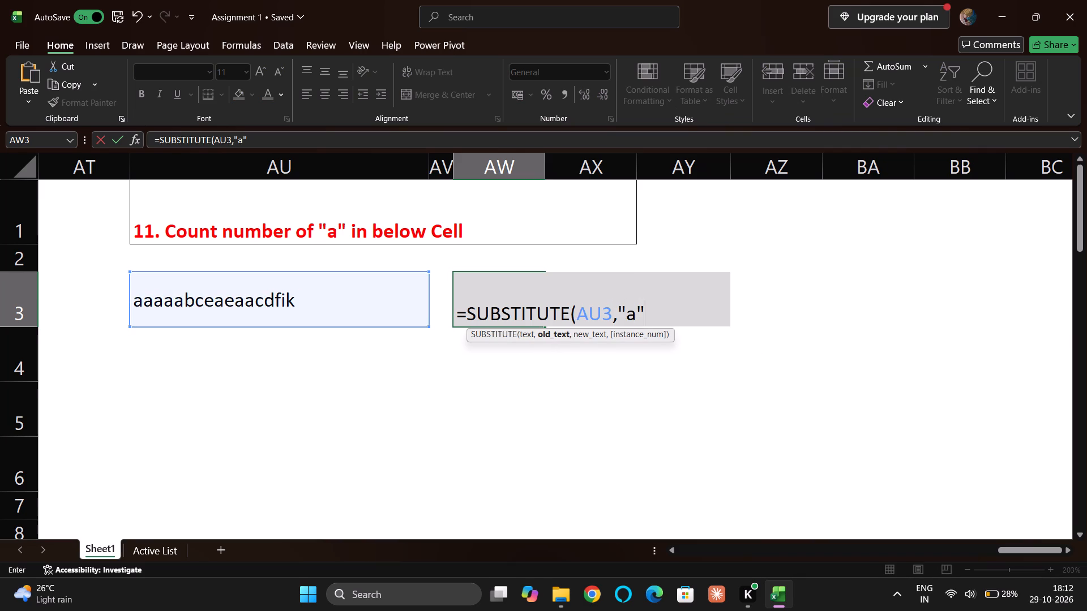
key(comma)
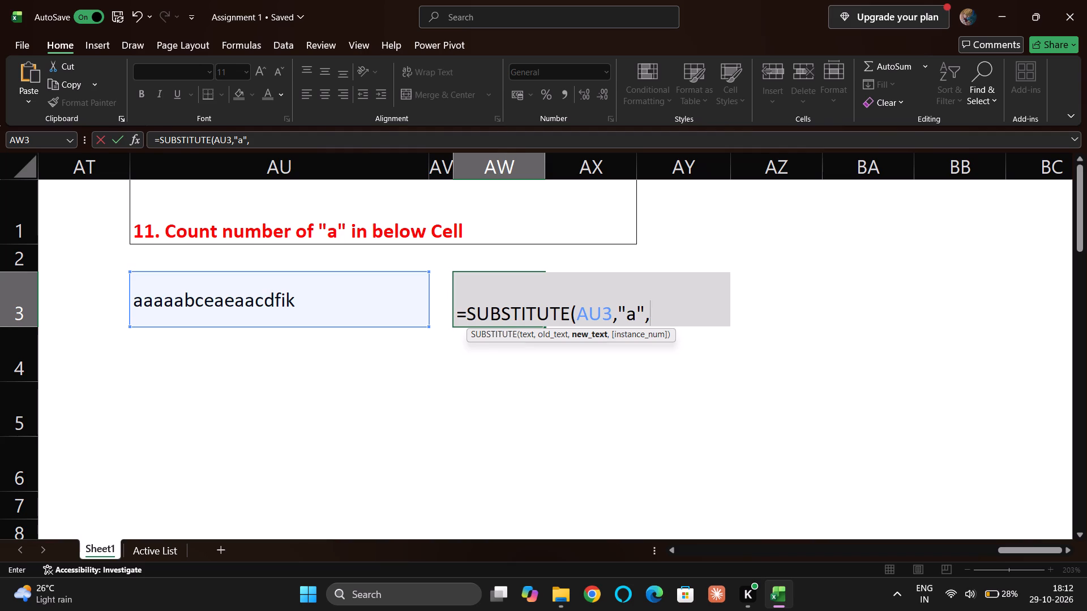
text("1")
key(shift+parenright)
key(Return)
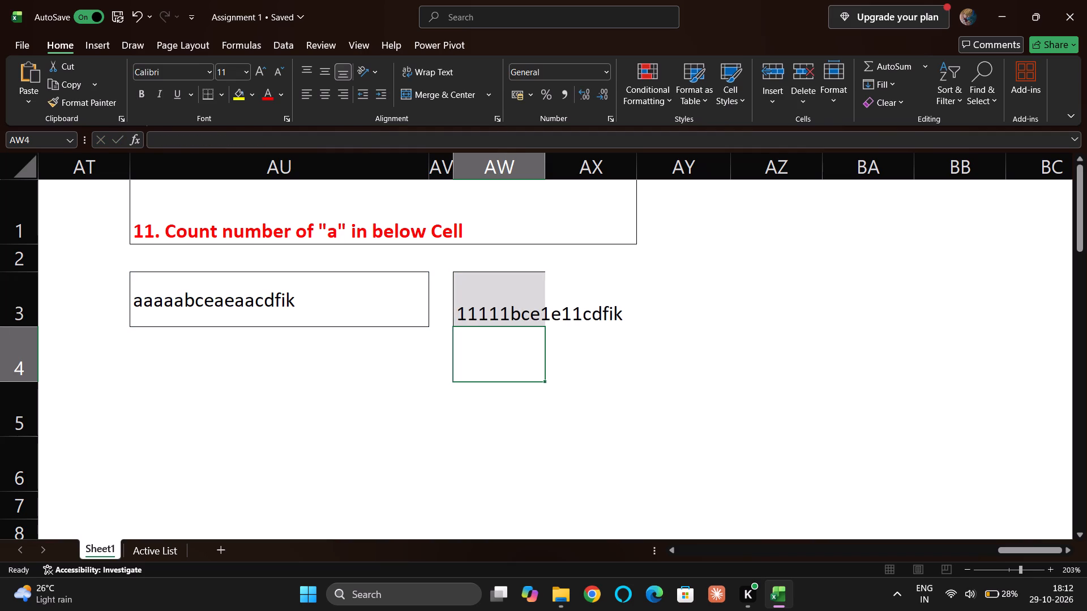
Wrap the SUBSTITUTE formula in cell AW3 in a SUM function.
click(497, 311)
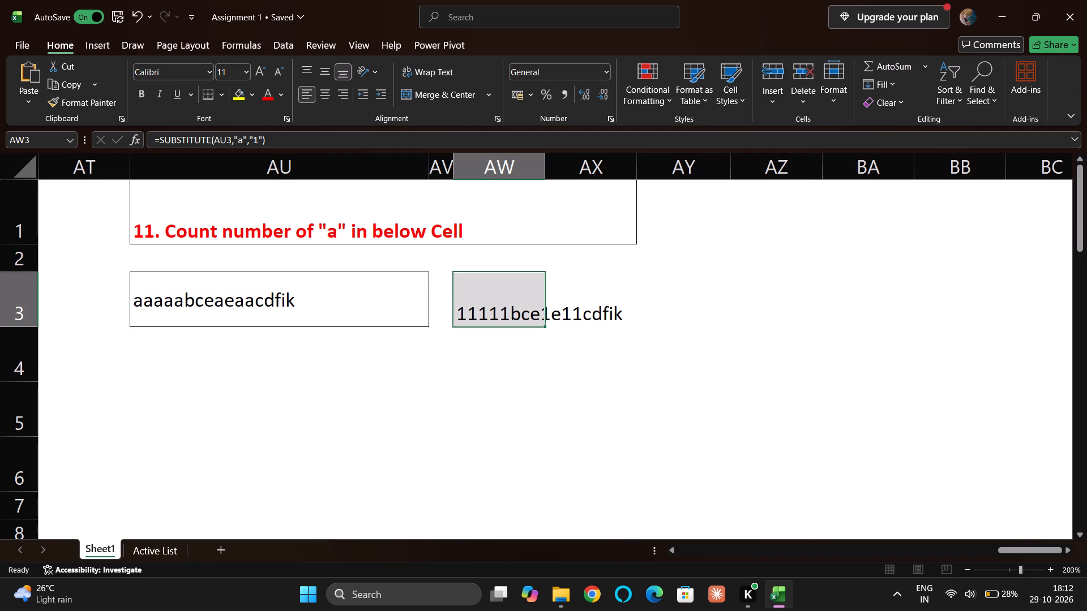
double_click(497, 311)
click(694, 317)
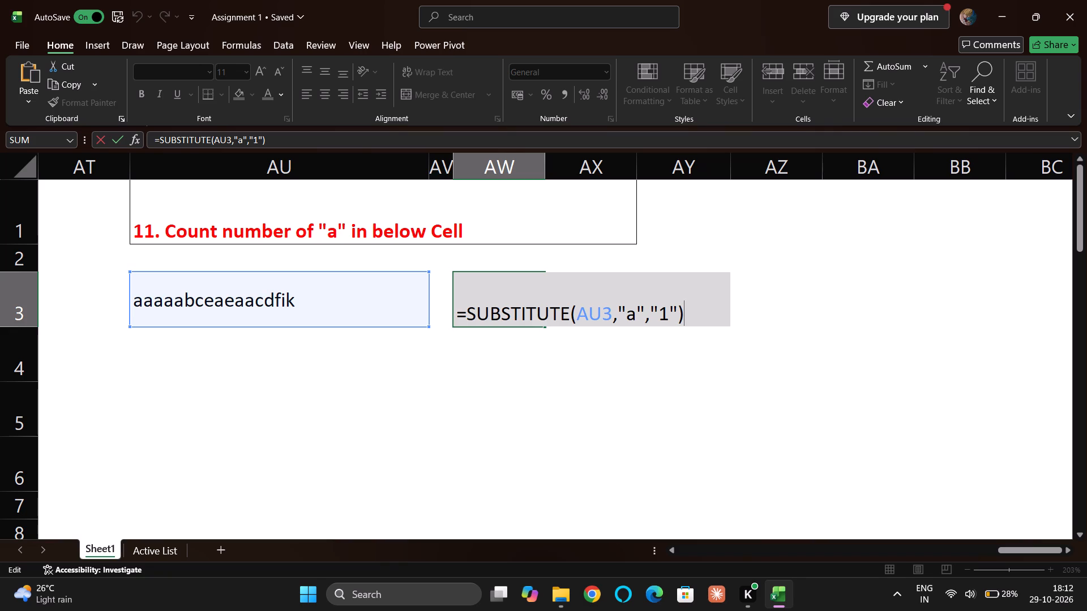
click(470, 315)
text(sum)
key(Tab)
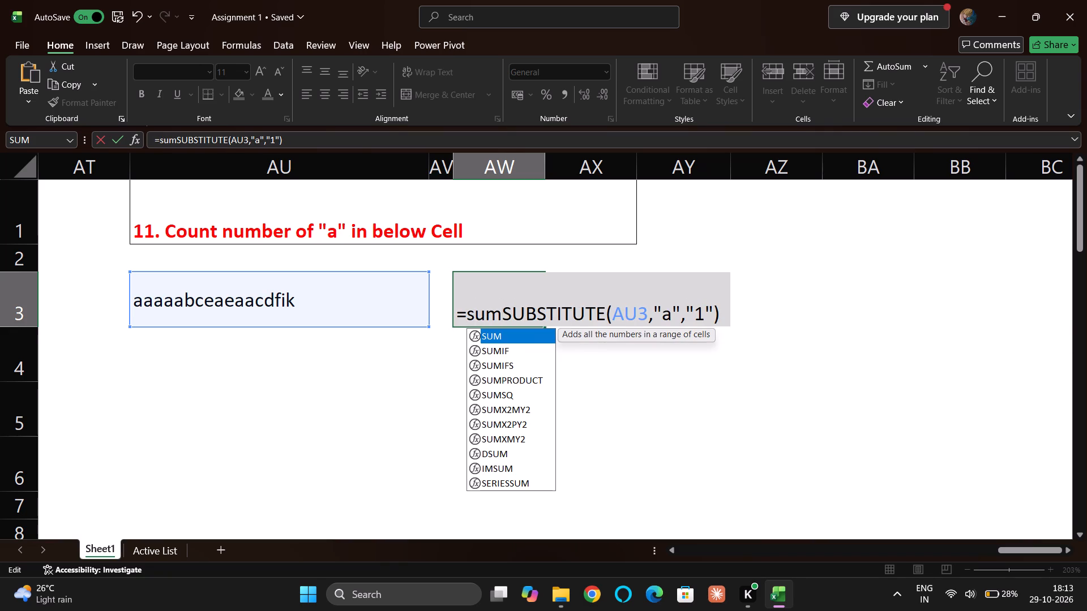
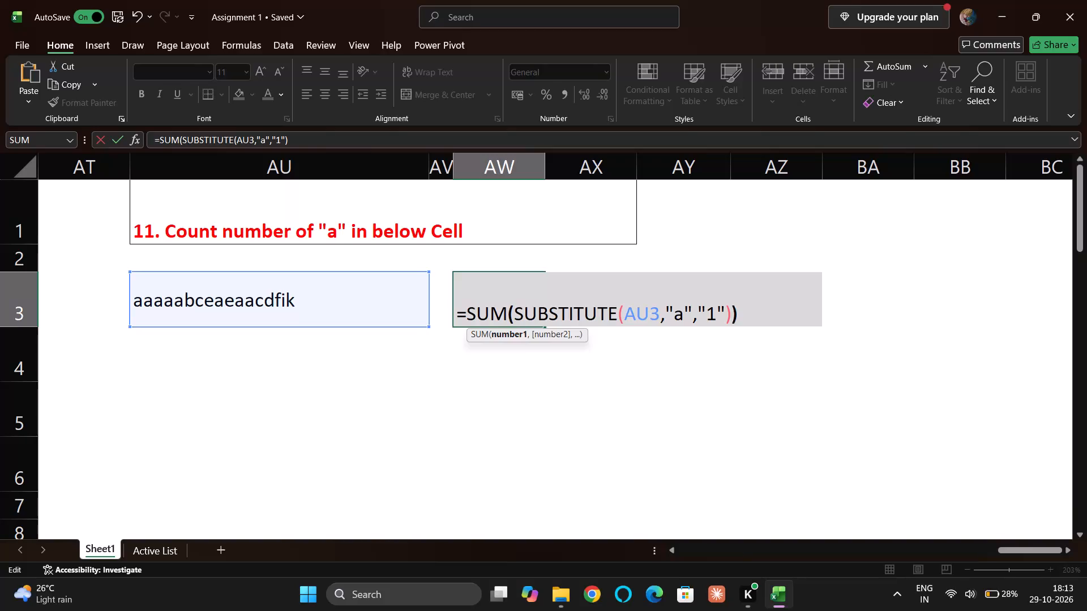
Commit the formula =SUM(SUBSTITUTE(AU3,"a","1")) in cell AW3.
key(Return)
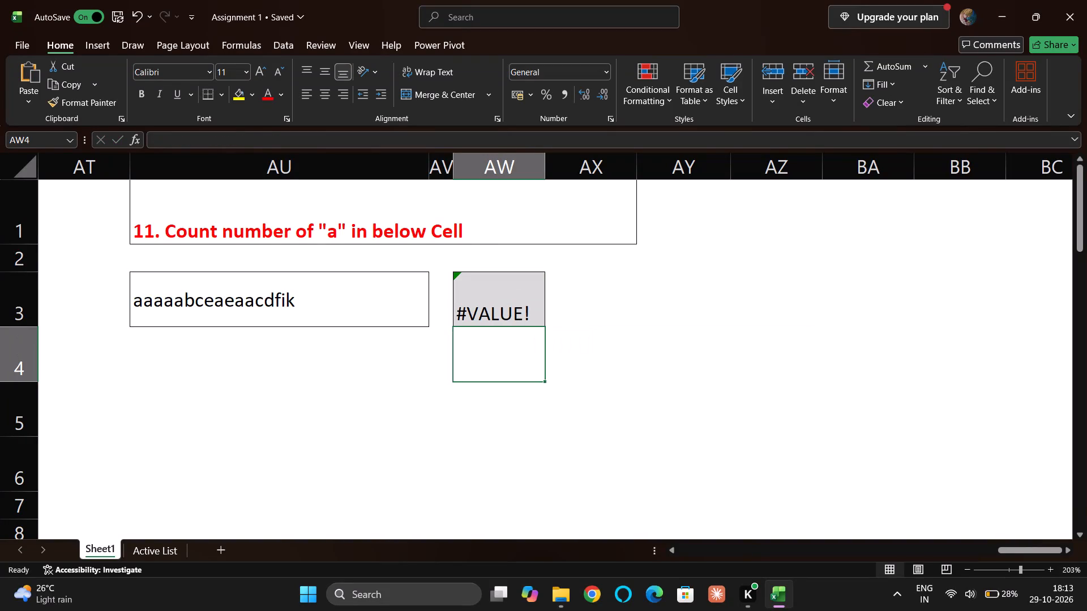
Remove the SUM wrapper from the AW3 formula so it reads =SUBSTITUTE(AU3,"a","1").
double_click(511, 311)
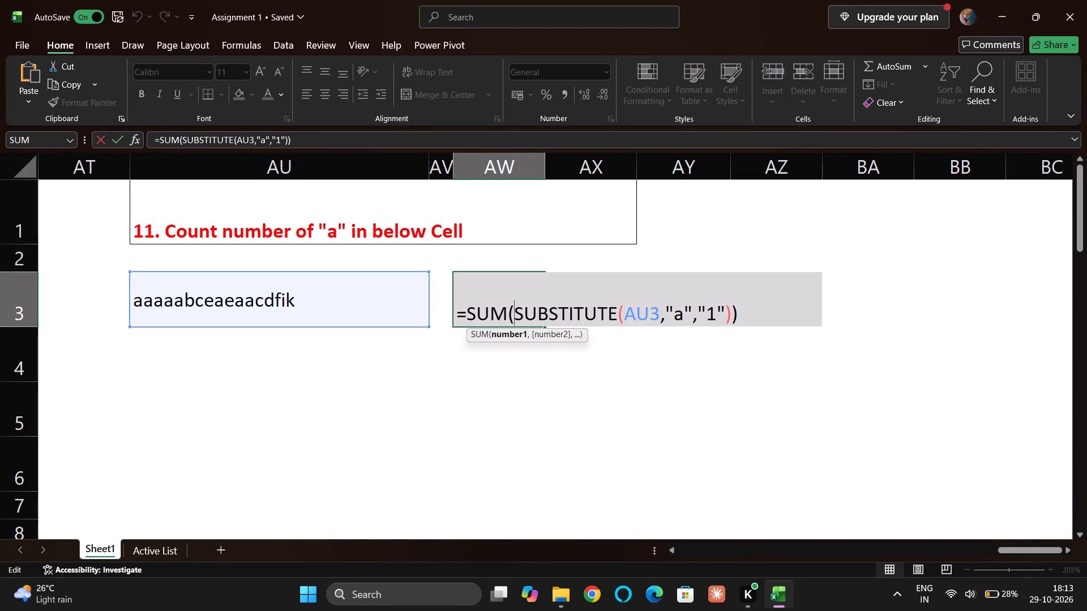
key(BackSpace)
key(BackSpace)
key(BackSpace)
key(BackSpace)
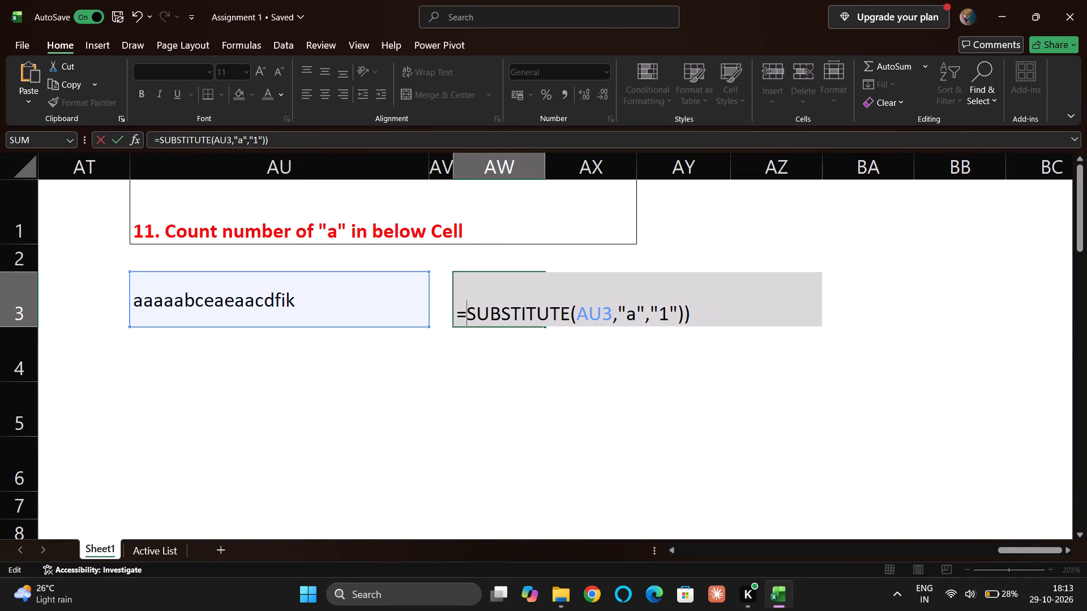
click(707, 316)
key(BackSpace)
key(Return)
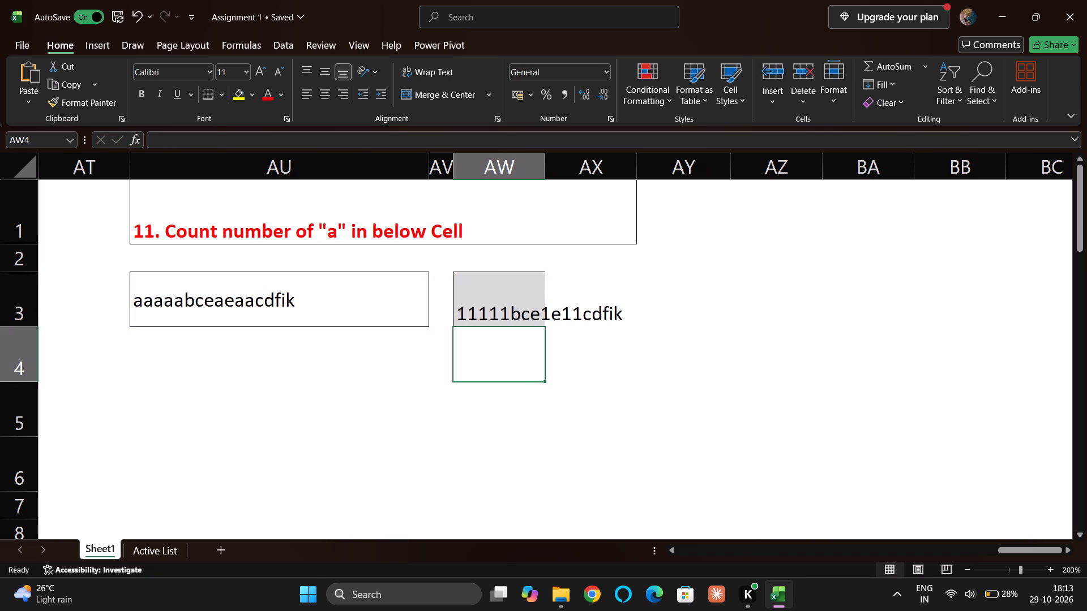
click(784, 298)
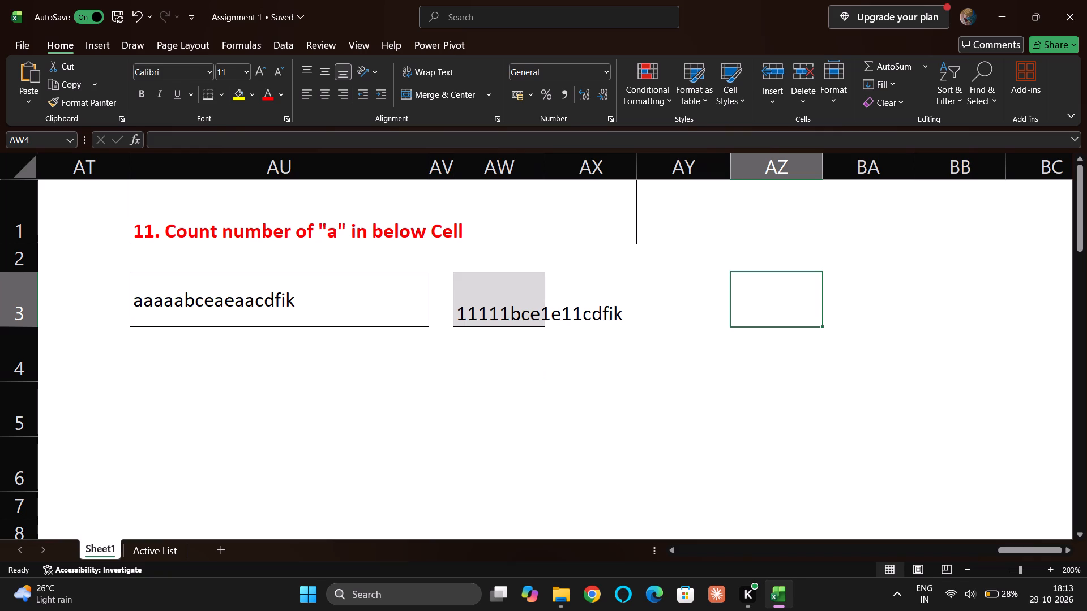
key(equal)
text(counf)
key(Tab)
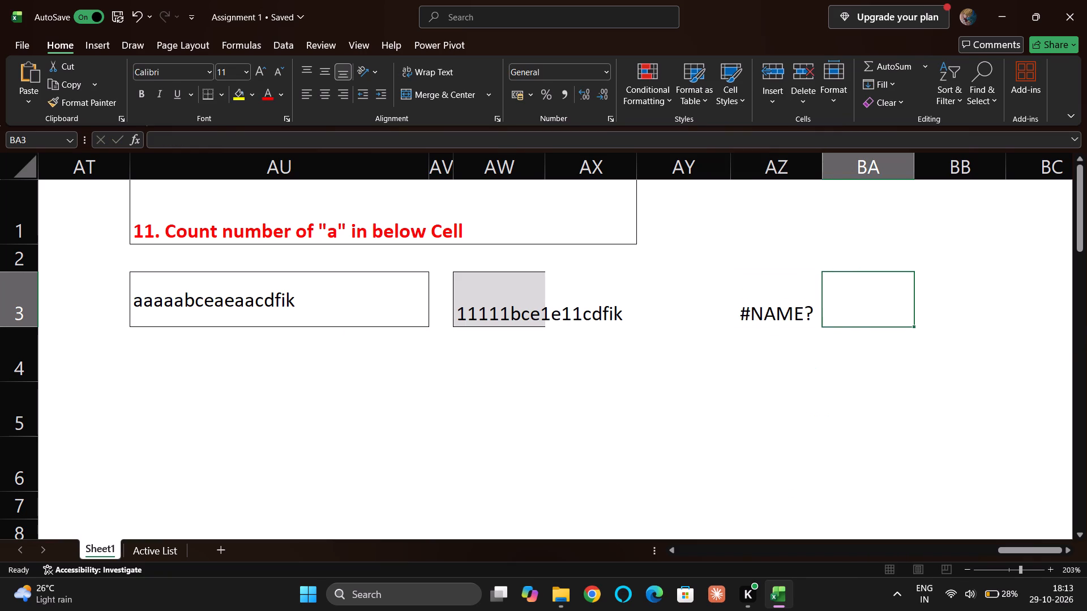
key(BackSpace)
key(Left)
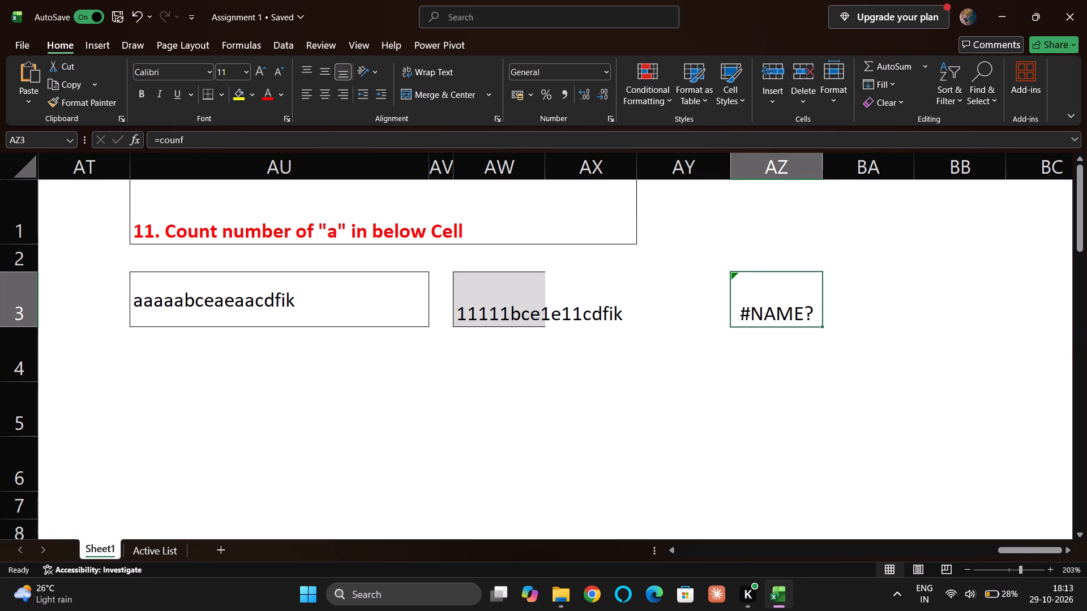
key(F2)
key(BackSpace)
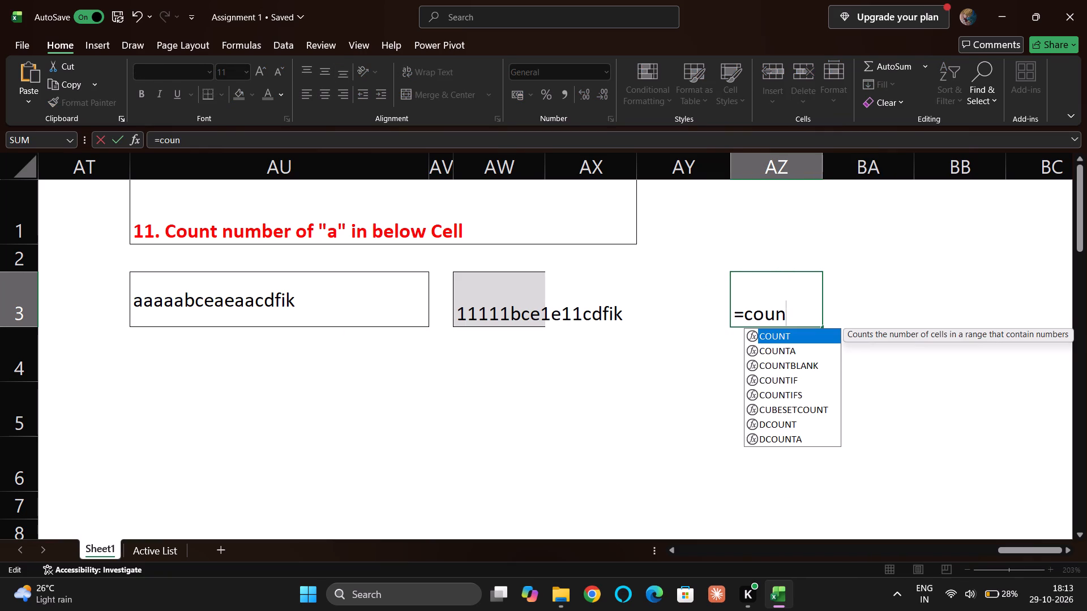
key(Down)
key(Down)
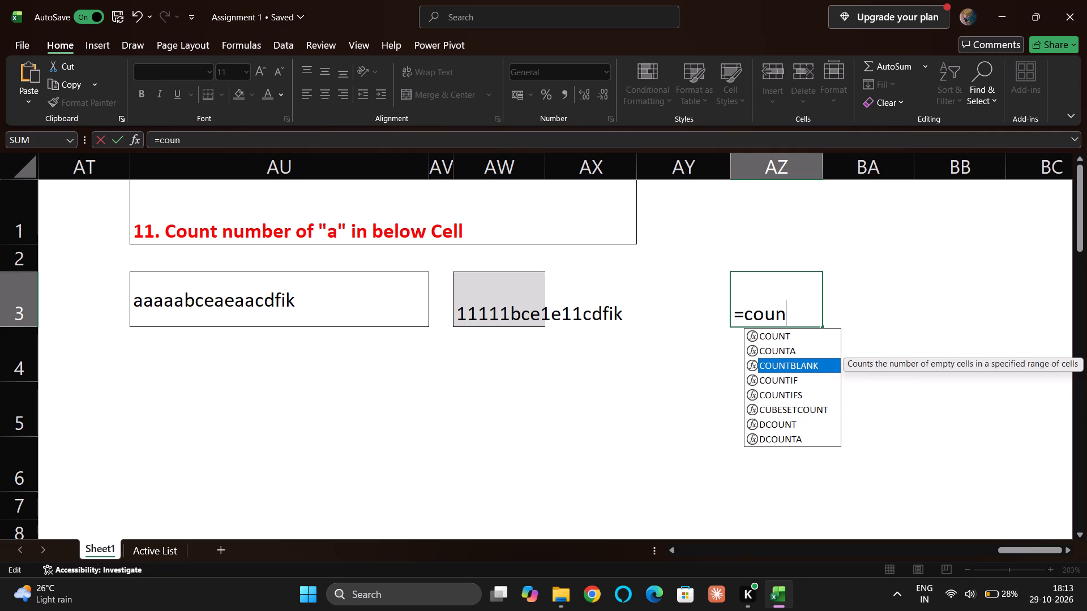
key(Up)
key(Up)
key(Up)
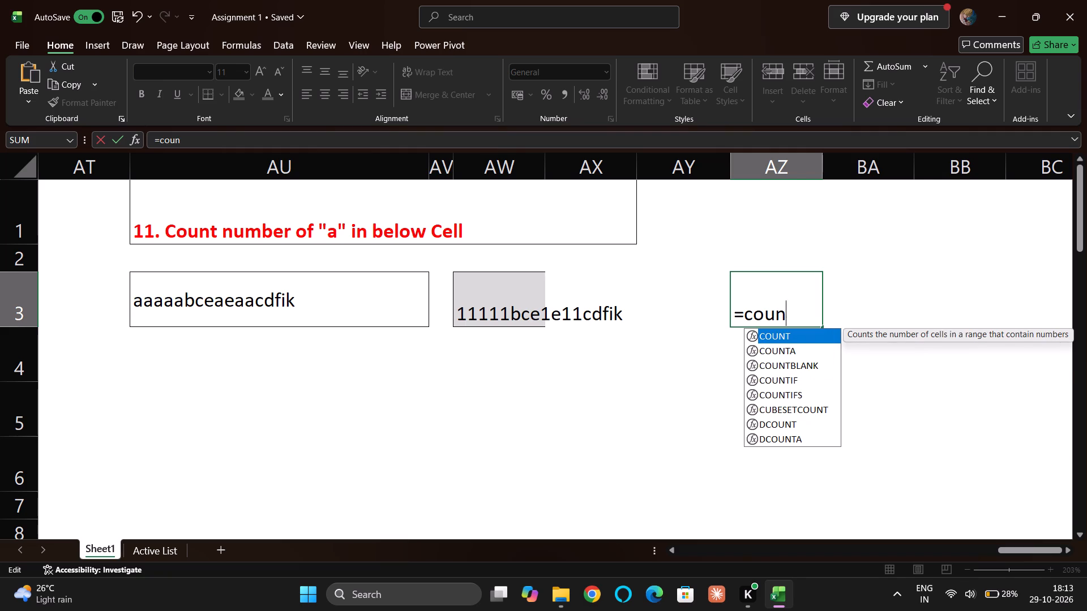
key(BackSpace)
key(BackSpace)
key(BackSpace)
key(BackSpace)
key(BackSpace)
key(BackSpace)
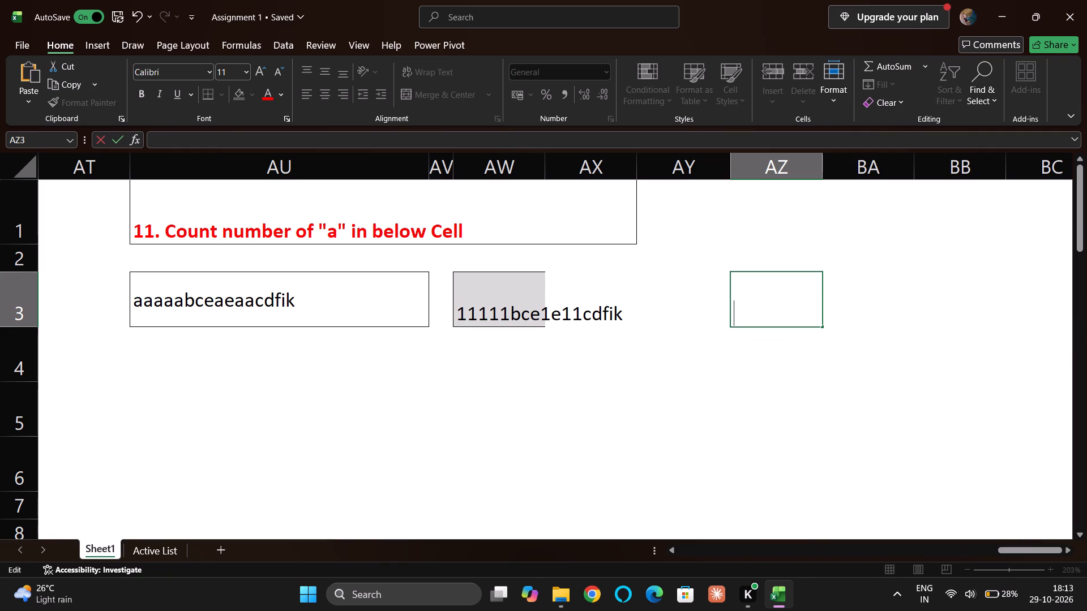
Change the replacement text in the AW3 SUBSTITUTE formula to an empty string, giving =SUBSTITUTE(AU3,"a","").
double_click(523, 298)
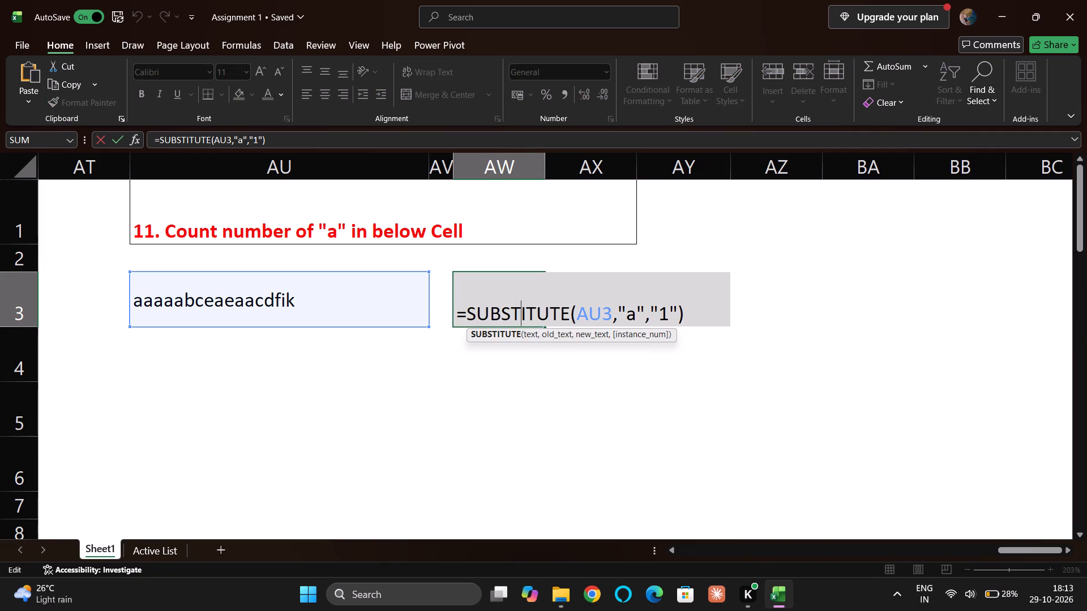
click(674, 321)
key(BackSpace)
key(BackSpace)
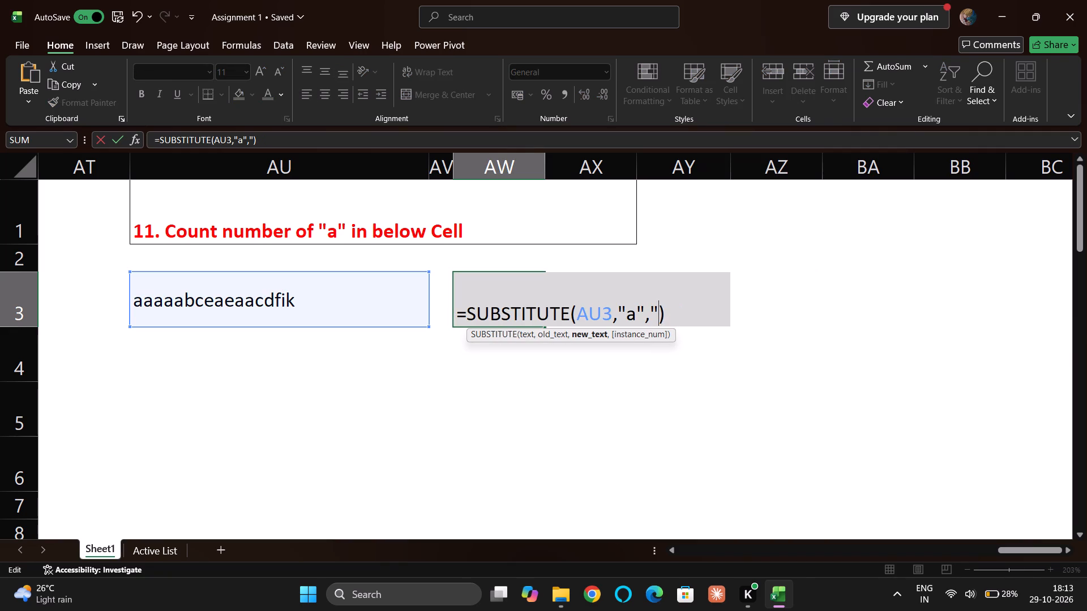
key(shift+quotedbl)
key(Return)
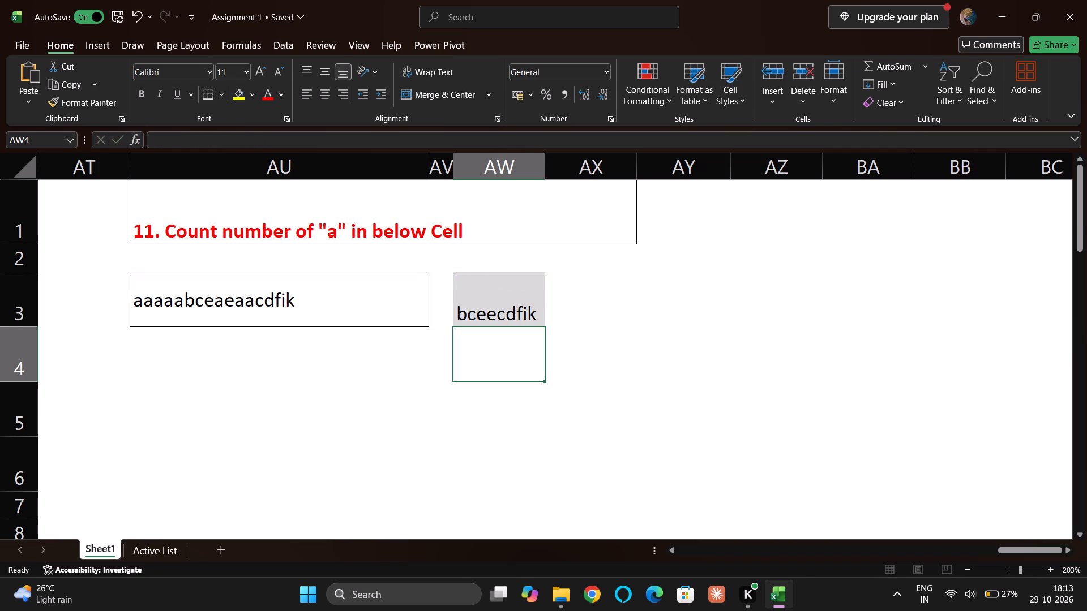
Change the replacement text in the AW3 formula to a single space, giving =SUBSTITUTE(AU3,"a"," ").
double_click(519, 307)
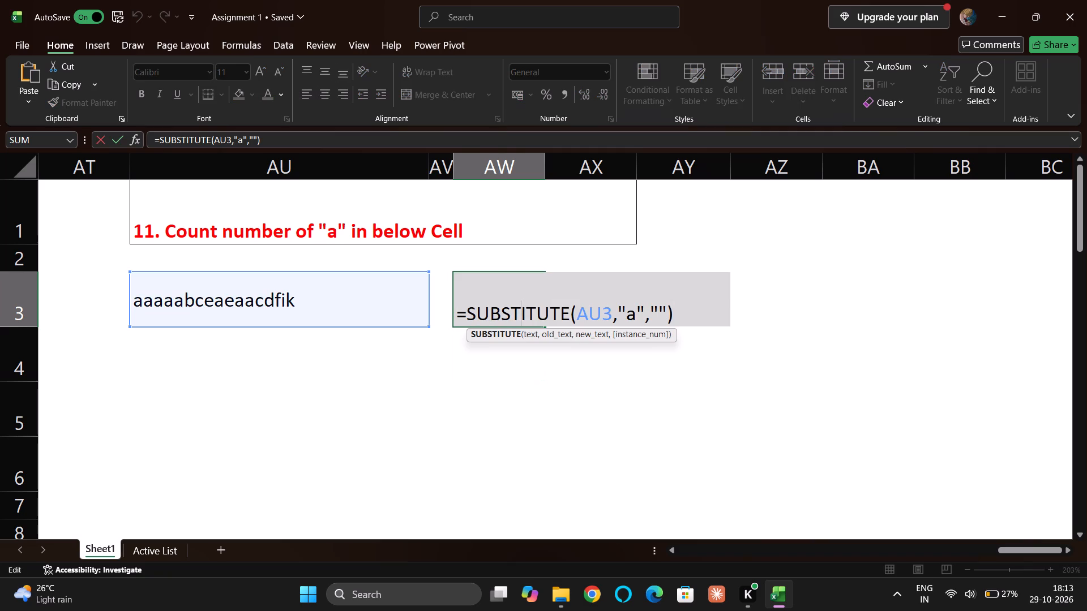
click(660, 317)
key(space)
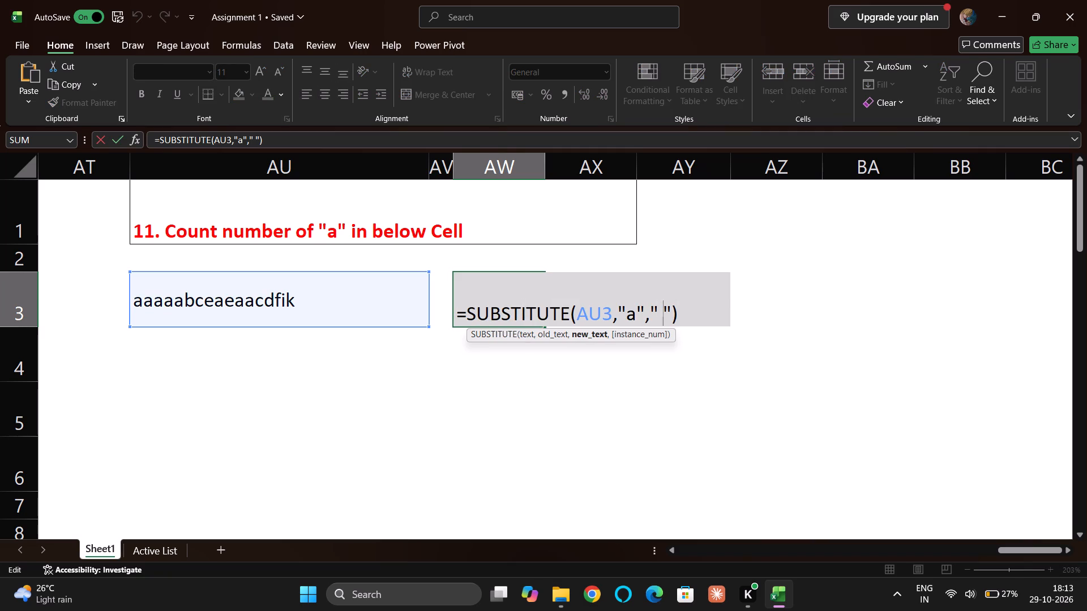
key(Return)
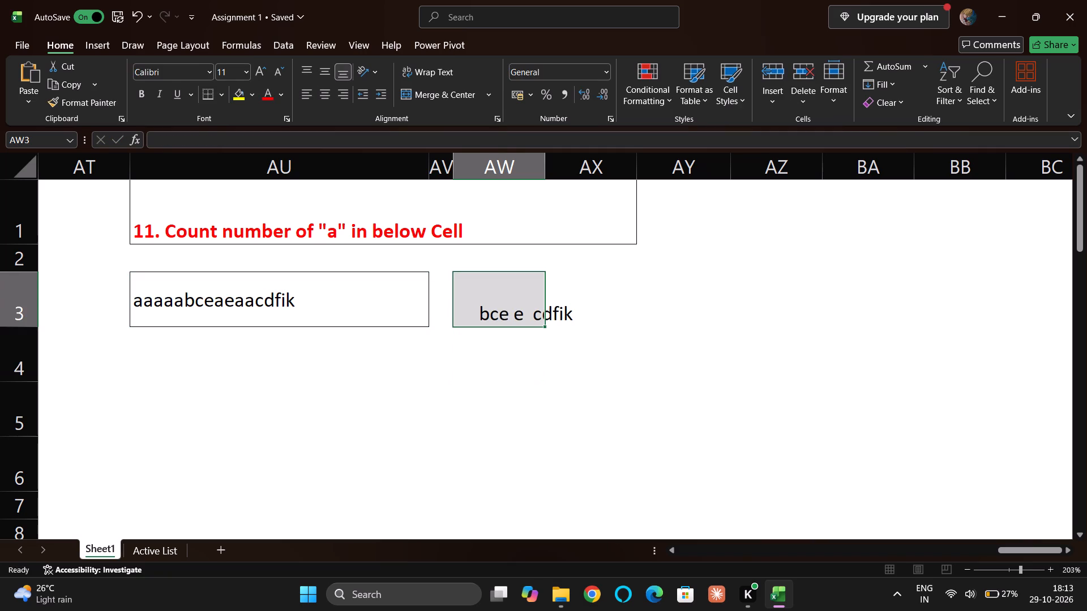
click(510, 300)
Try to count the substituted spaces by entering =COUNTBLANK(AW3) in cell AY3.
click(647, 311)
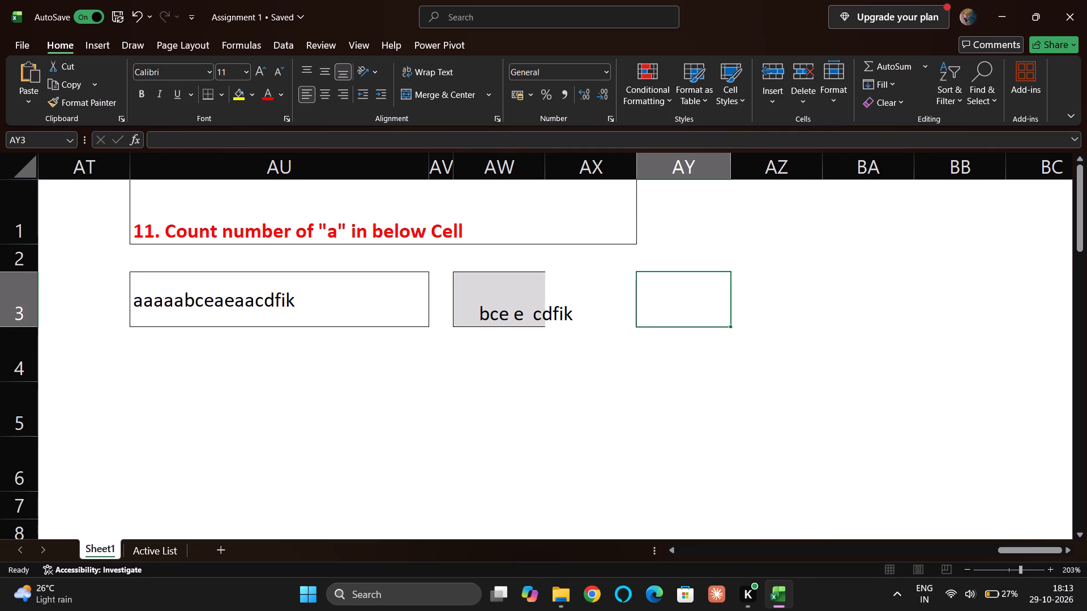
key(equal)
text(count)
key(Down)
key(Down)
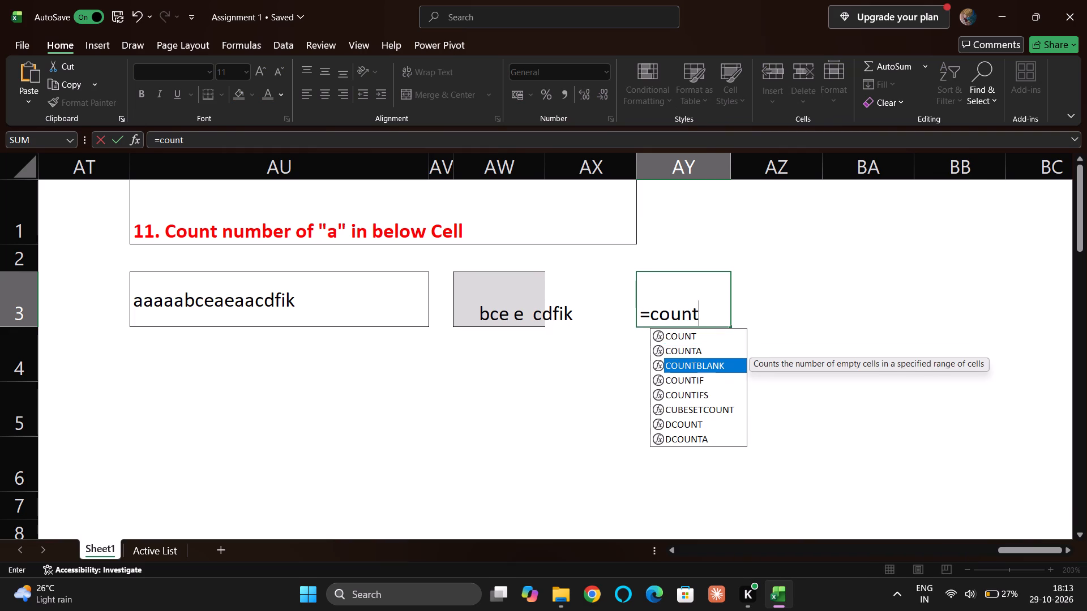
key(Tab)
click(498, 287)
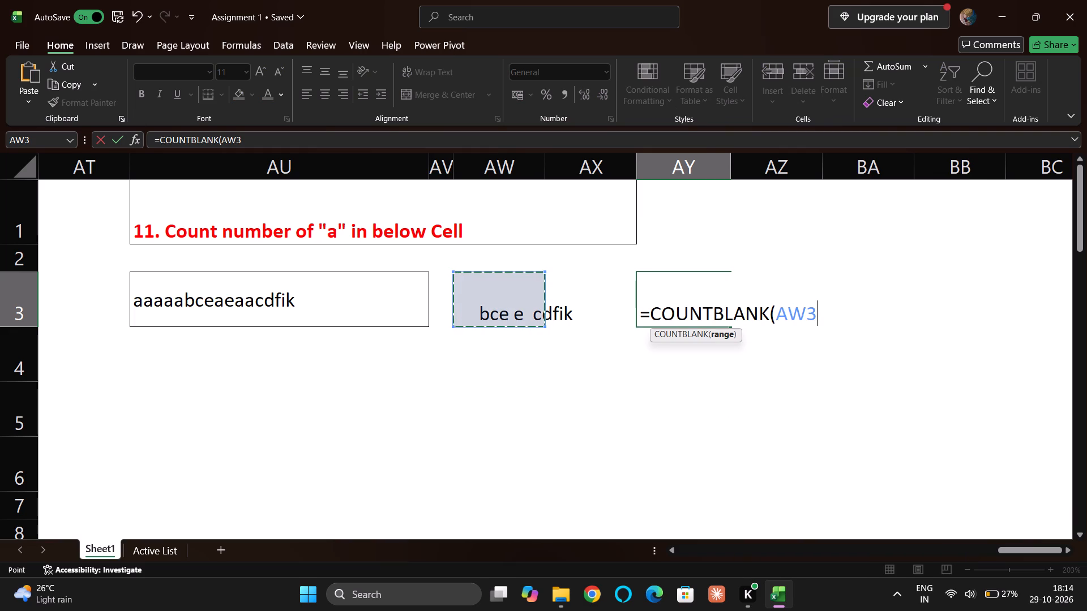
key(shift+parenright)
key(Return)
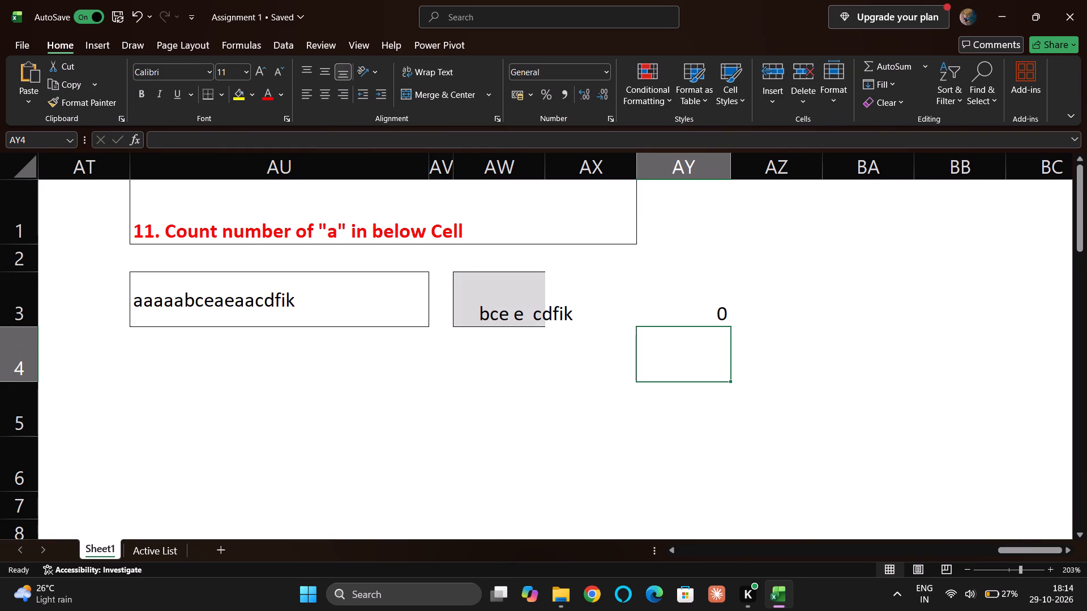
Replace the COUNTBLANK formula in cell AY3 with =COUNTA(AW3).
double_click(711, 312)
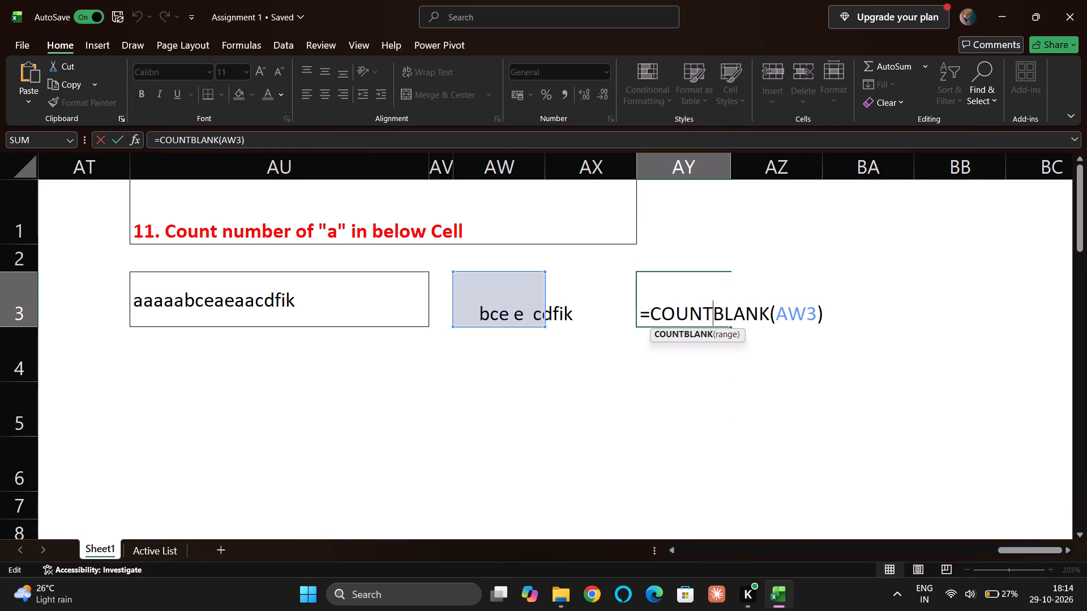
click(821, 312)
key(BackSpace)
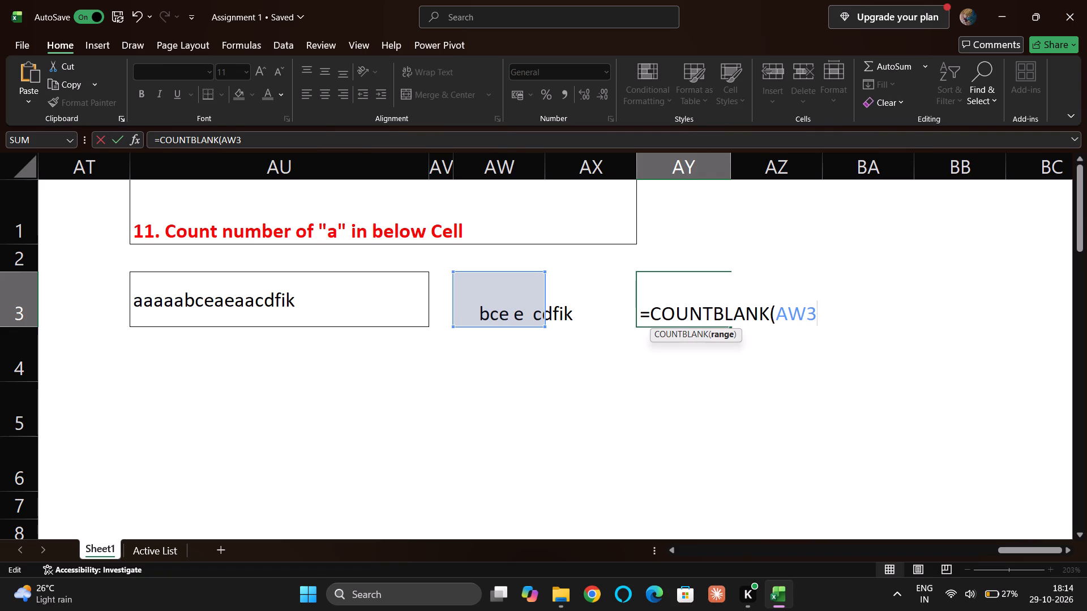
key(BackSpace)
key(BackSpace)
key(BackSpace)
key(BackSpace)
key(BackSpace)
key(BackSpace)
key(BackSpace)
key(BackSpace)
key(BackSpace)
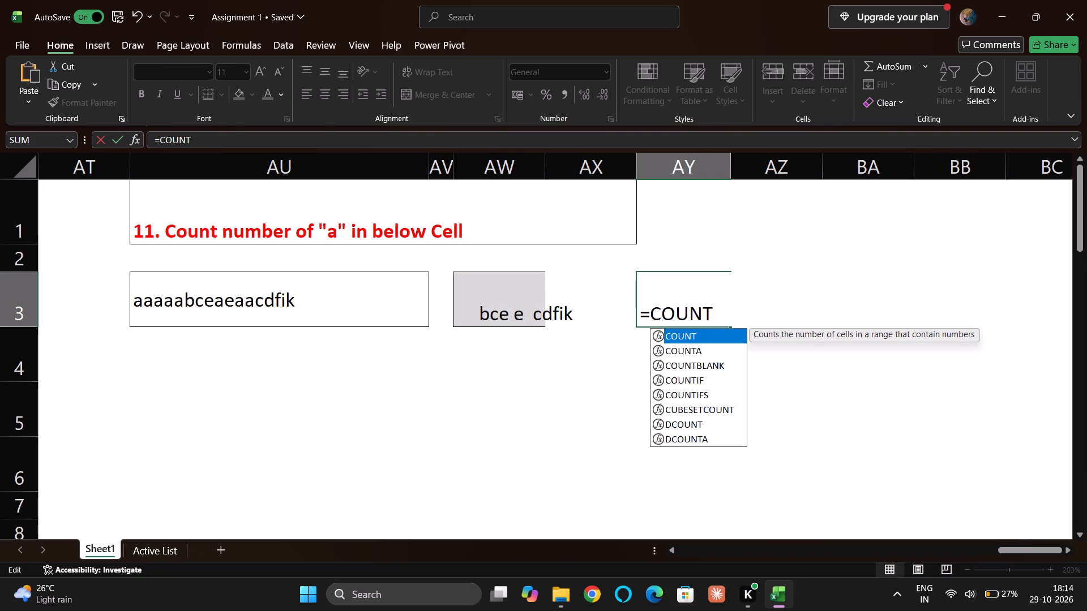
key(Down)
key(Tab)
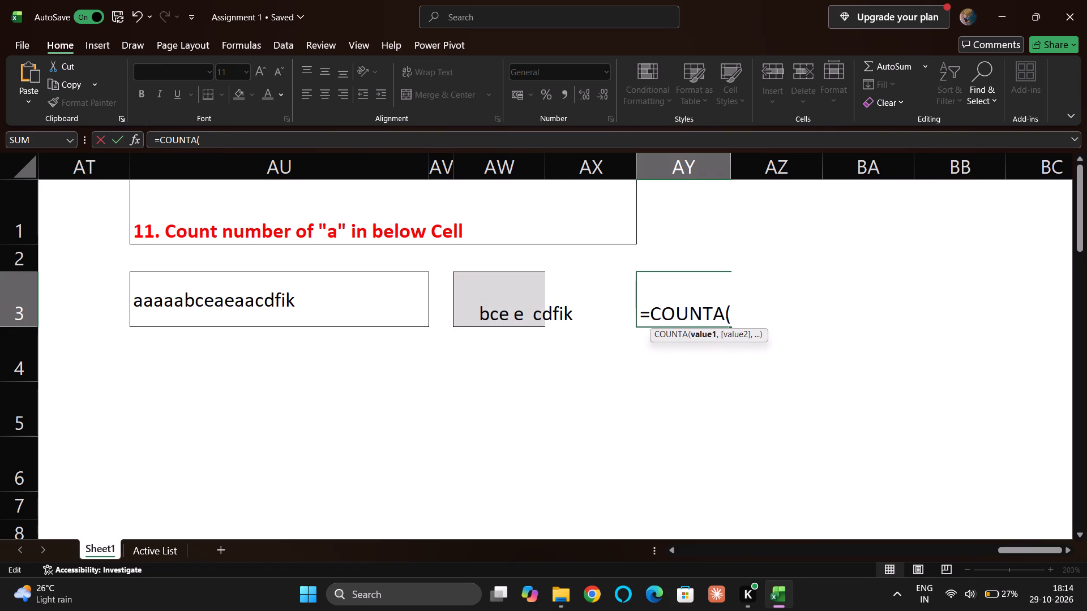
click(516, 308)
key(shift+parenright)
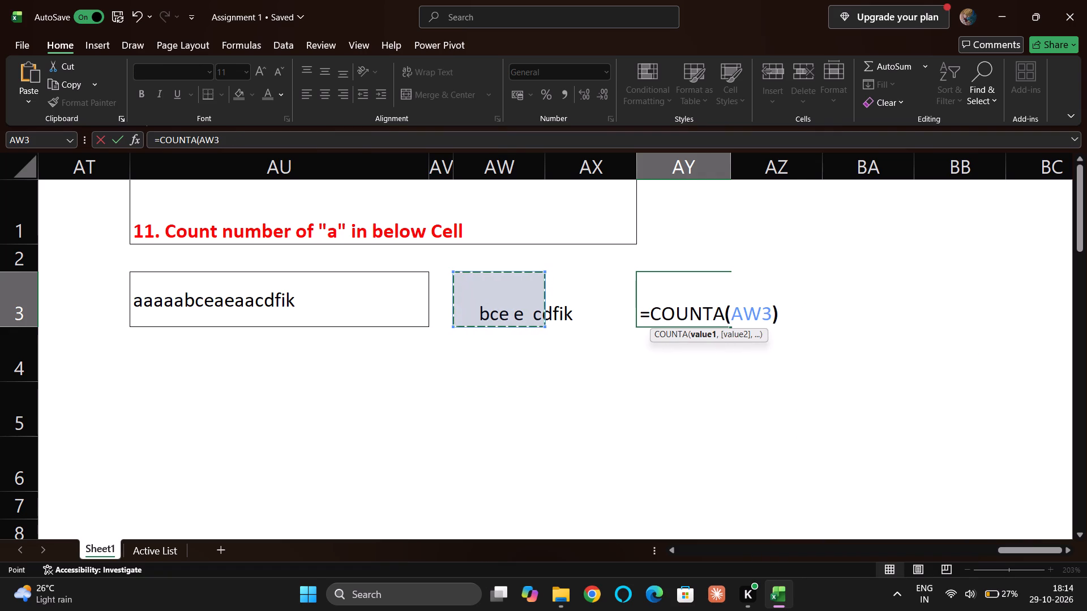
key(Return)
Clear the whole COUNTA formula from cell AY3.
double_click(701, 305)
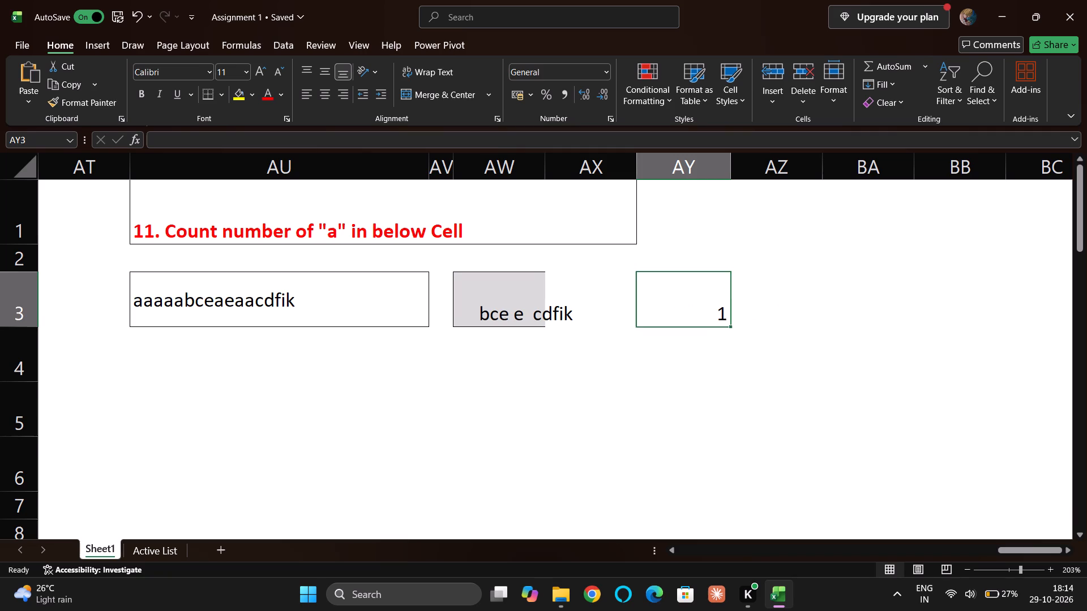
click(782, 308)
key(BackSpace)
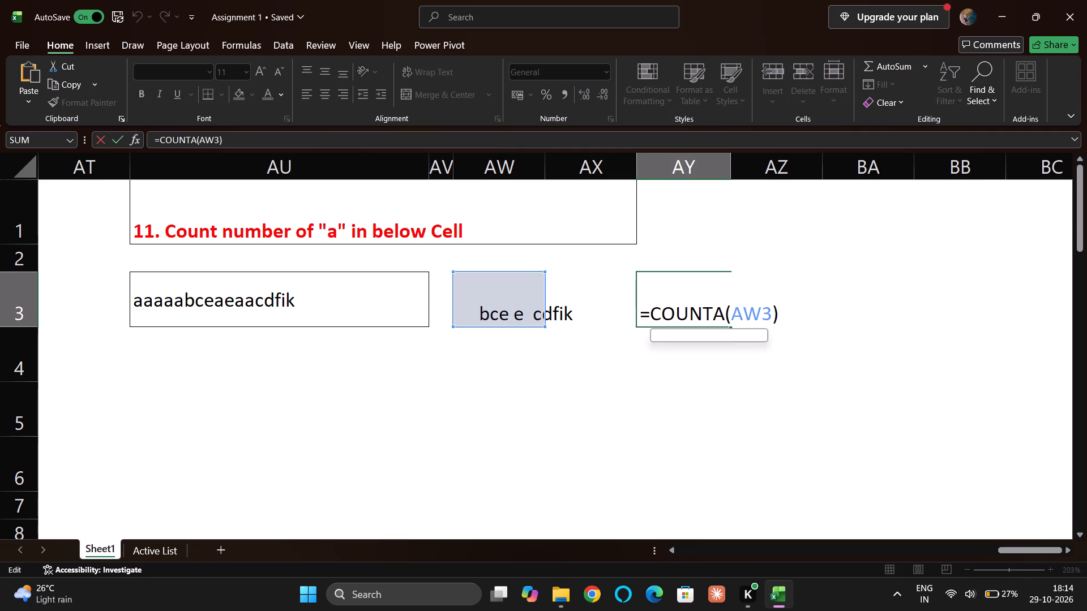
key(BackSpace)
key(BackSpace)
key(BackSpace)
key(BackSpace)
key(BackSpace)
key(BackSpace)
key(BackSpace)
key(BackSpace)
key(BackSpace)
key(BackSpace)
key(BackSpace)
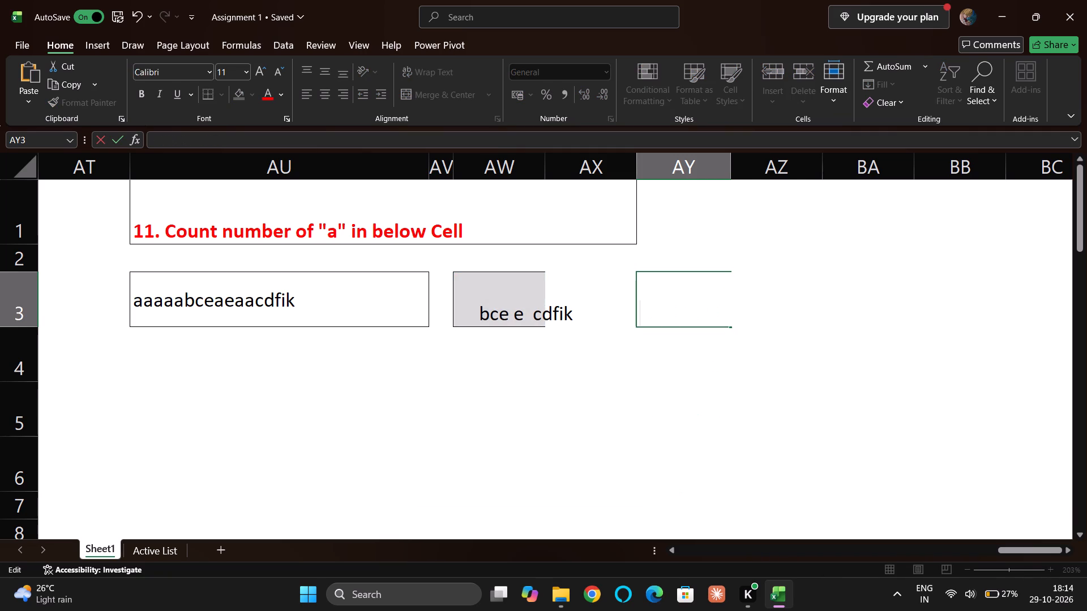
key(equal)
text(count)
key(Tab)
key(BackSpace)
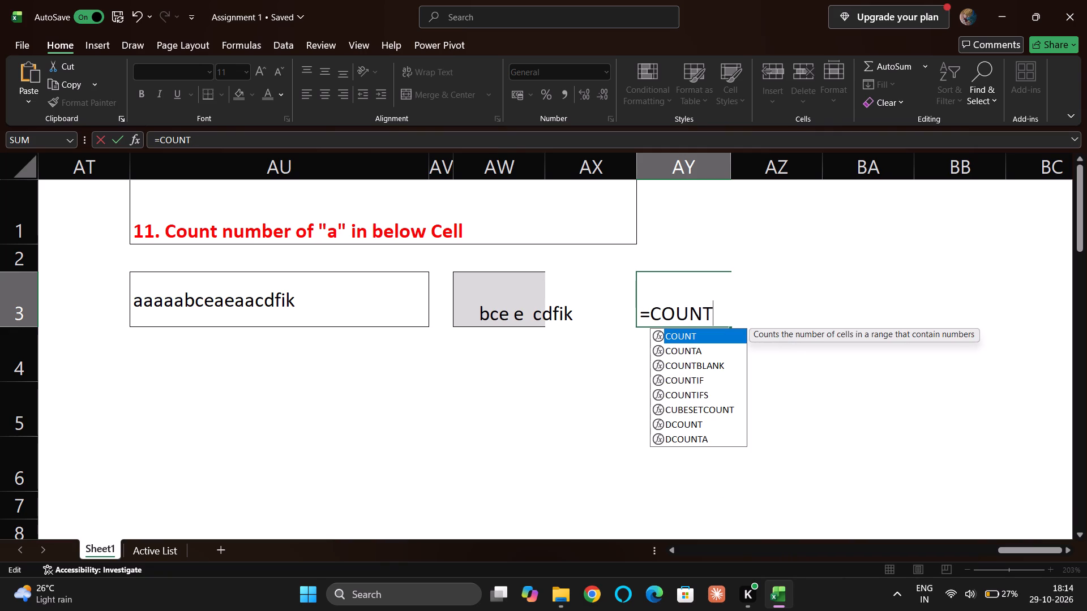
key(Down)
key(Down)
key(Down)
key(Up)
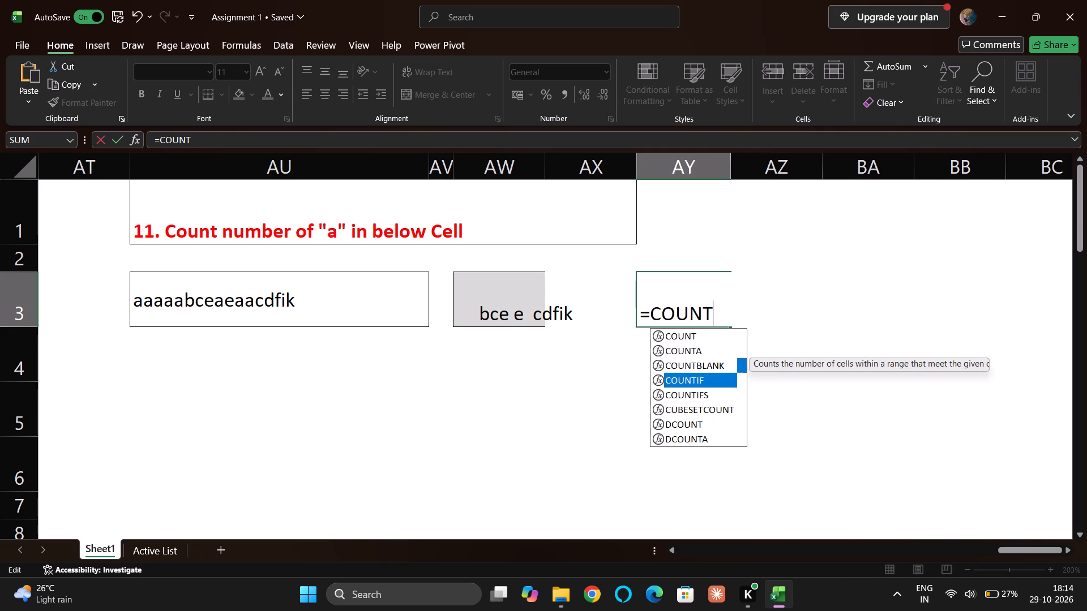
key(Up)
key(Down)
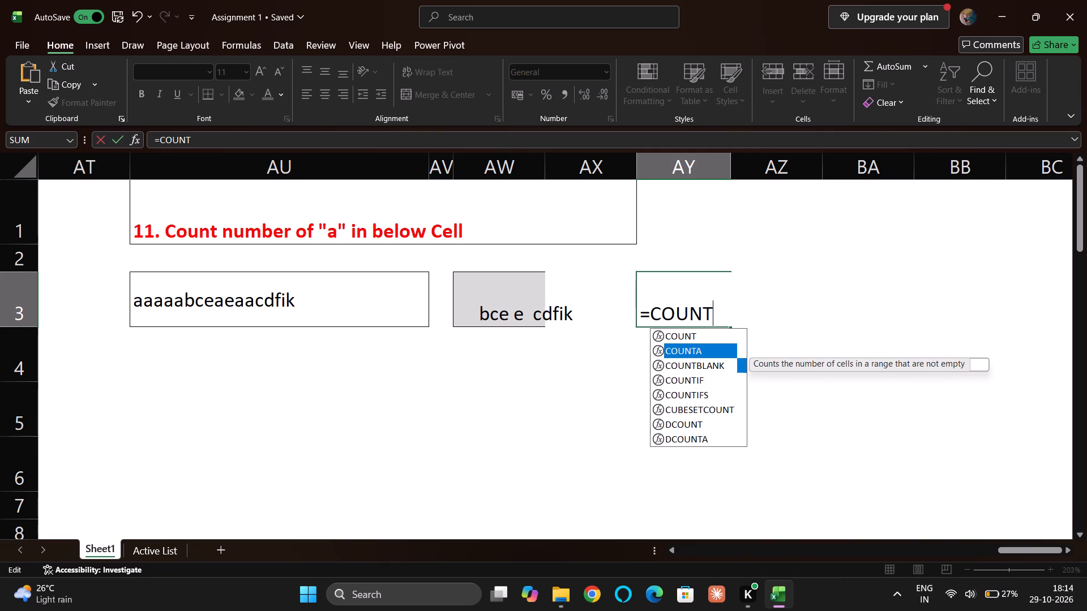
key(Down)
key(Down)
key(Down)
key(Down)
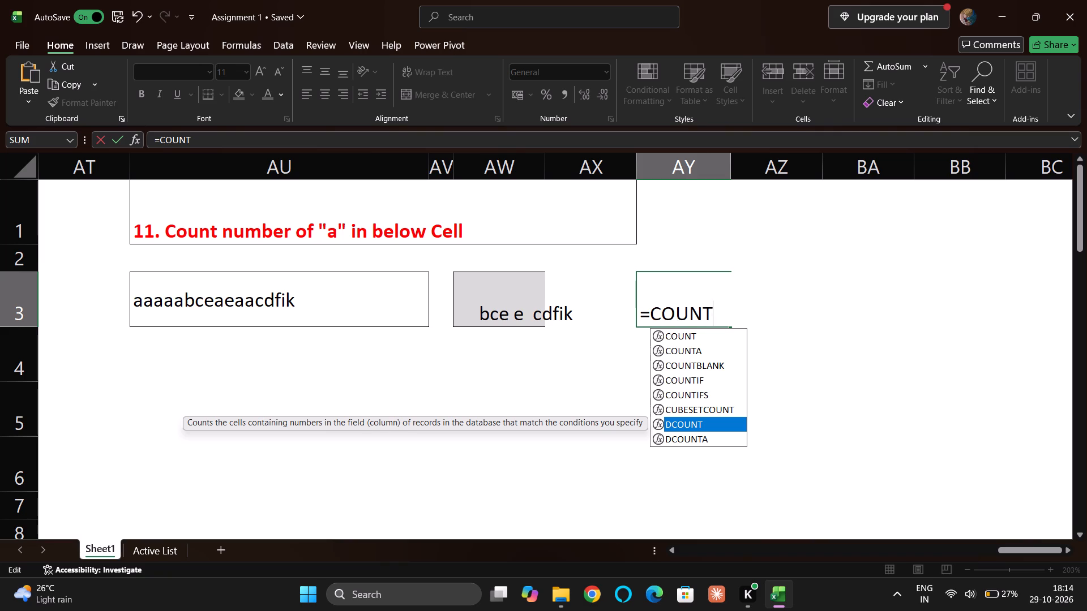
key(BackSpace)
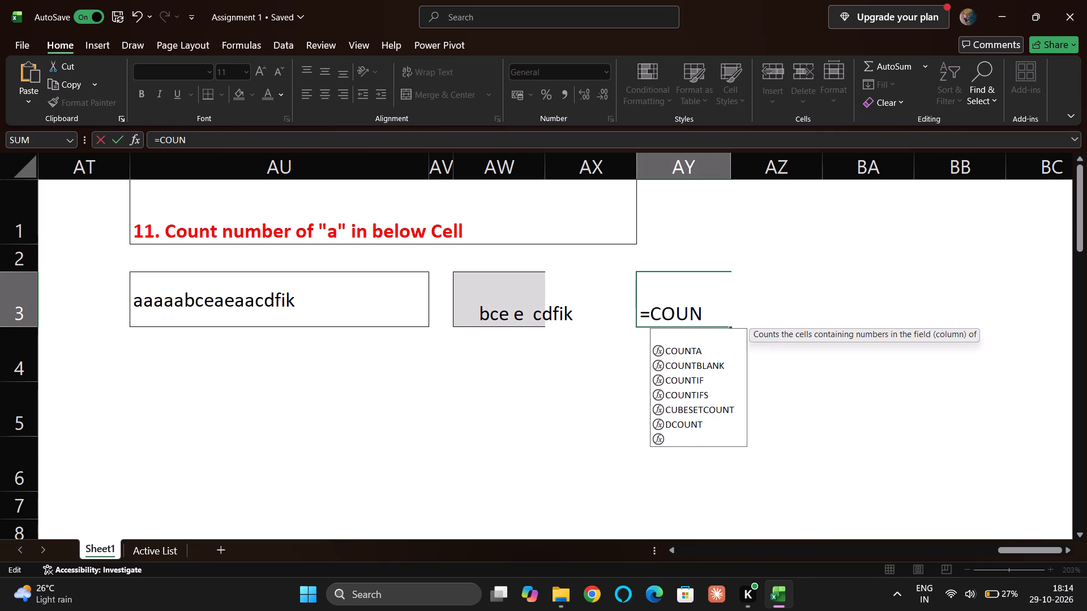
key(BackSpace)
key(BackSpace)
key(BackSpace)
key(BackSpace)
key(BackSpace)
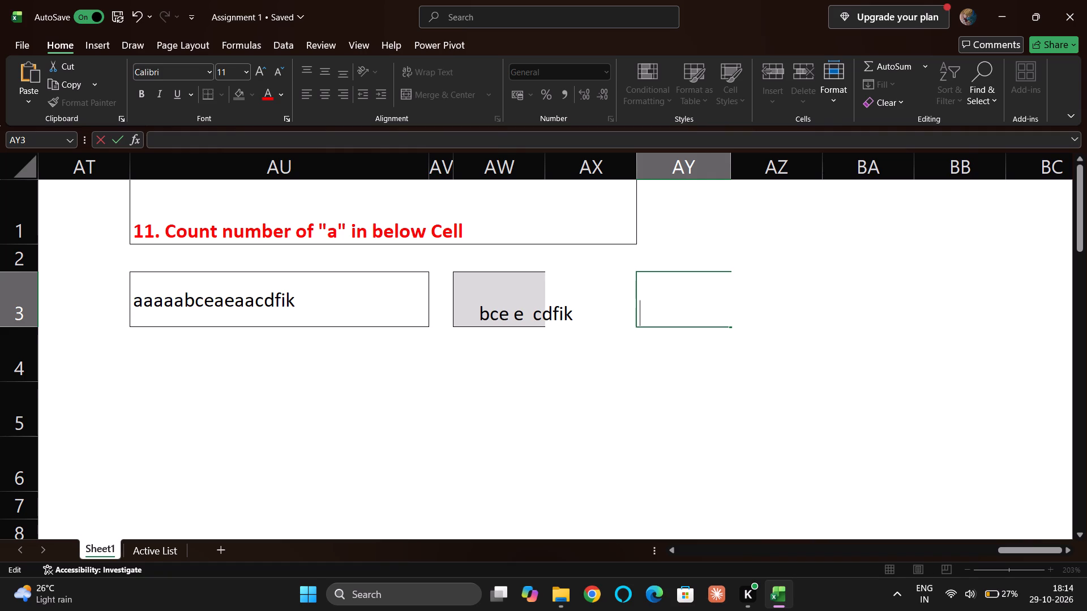
Delete the SUBSTITUTE formula from cell AW3, leaving the answer cell empty.
click(519, 297)
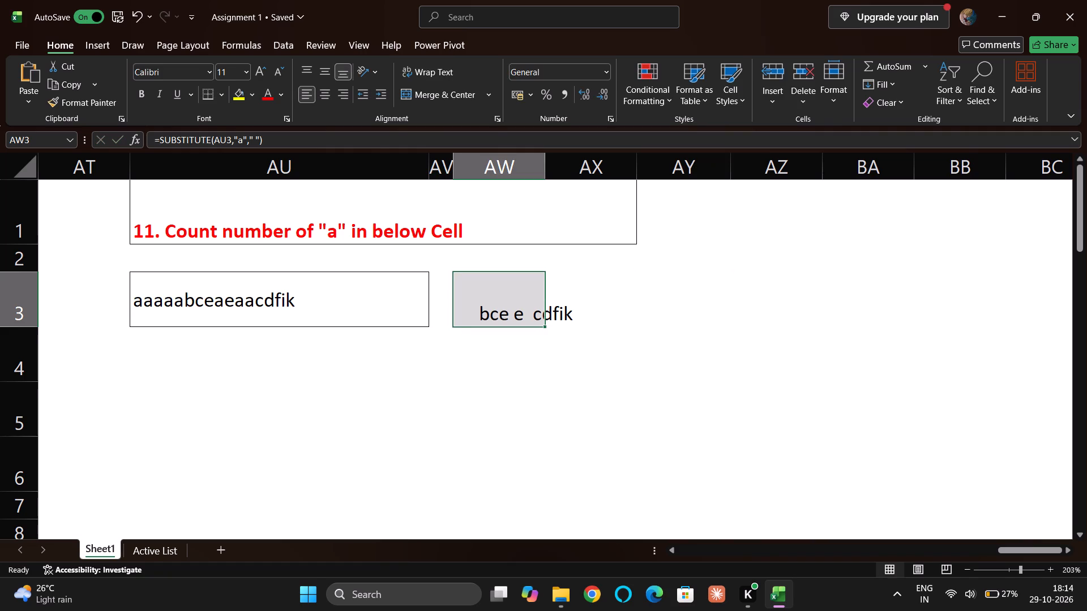
key(ctrl+a)
click(519, 297)
key(Delete)
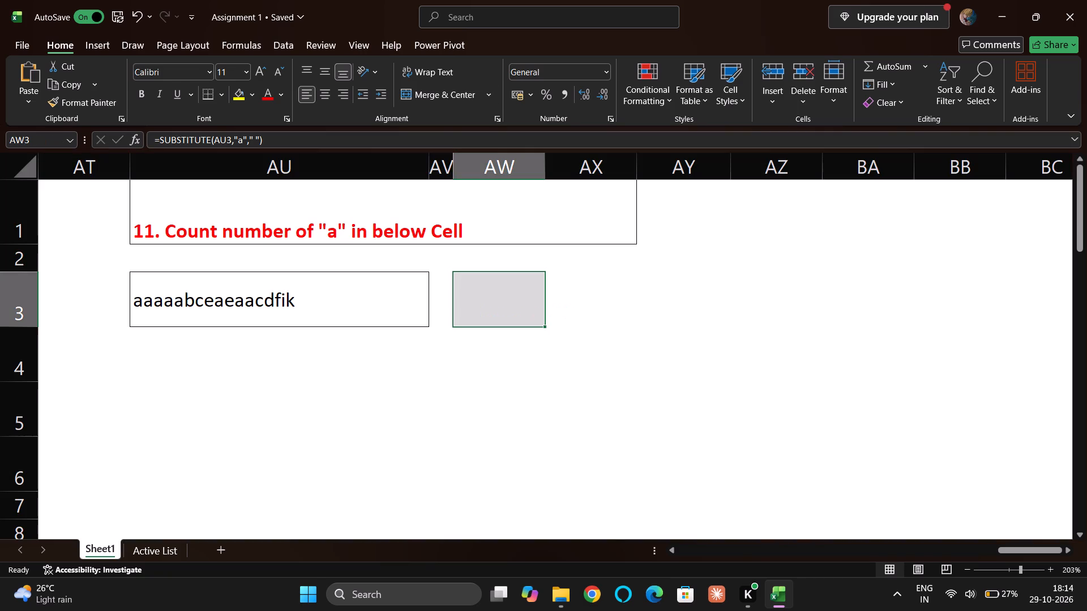
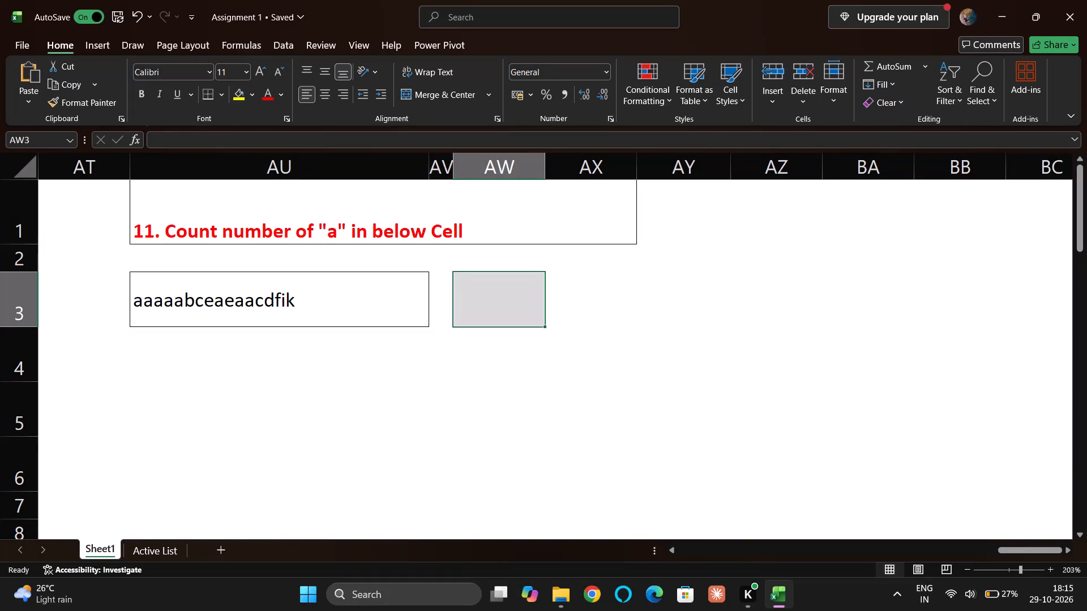
Enter =LEN(AU3)-LEN(SUBSTITUTE(AU3,"a","")) in cell AW3 to count the letter "a" in AU3.
click(497, 313)
text(=len)
key(Tab)
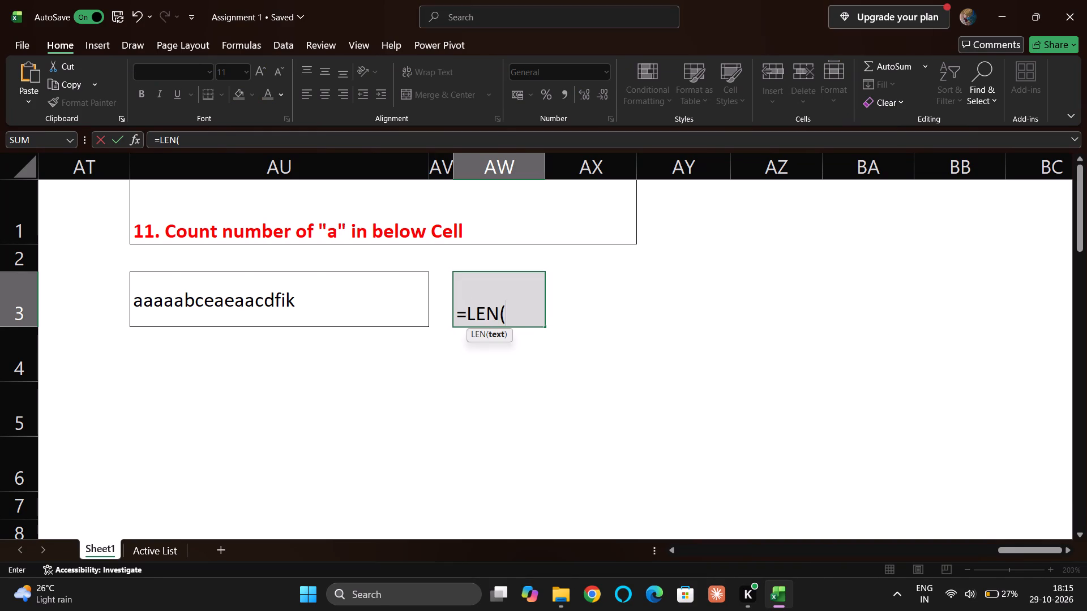
click(336, 305)
key(shift+parenright)
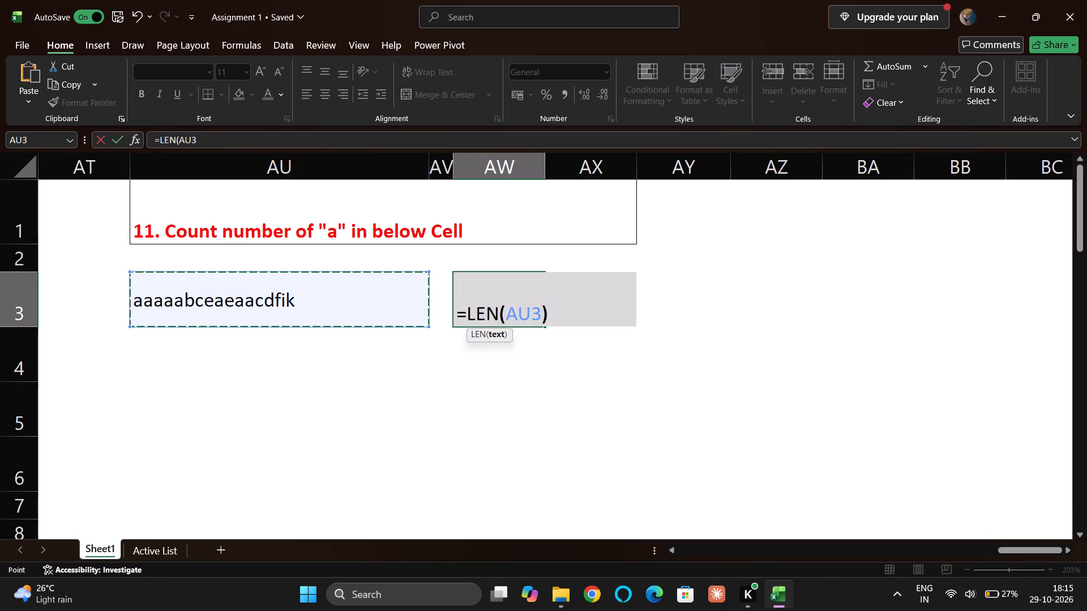
key(minus)
text(len)
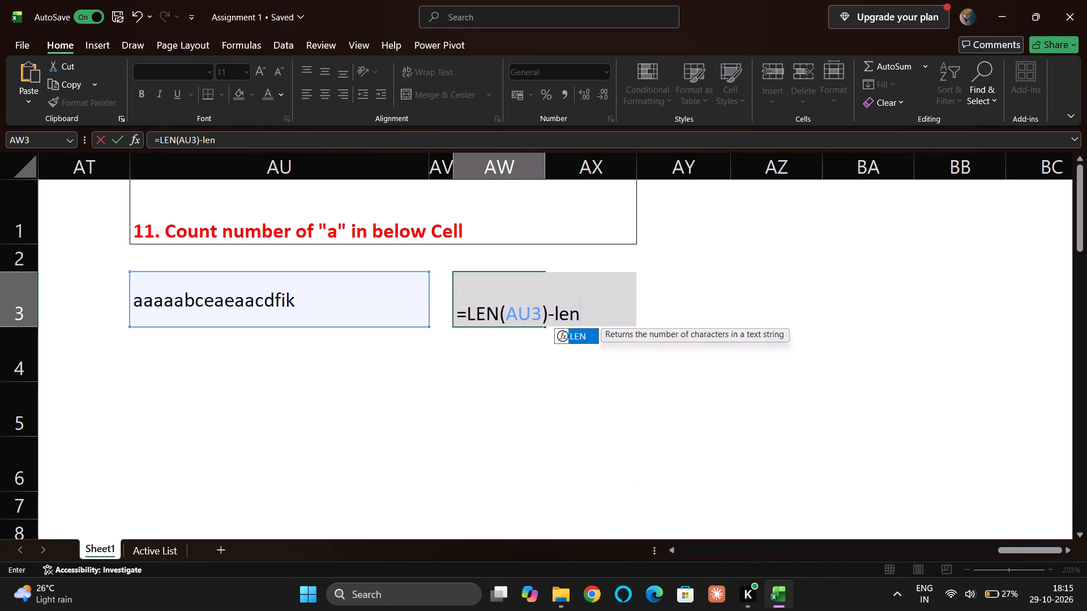
key(Tab)
text(sub)
key(Tab)
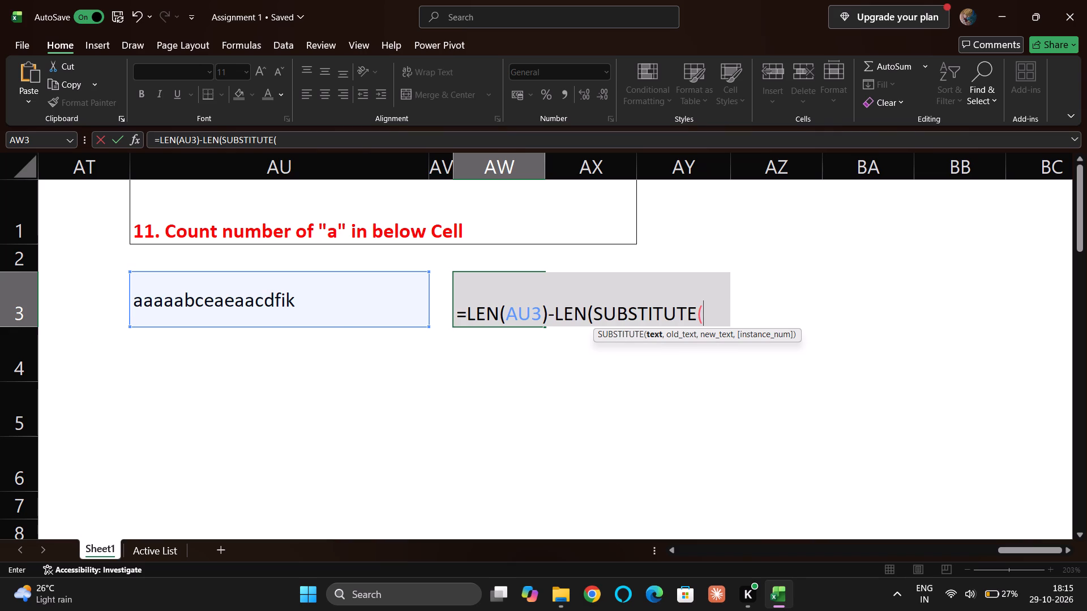
click(336, 305)
text(,"a')
key(BackSpace)
text(",)
text("")
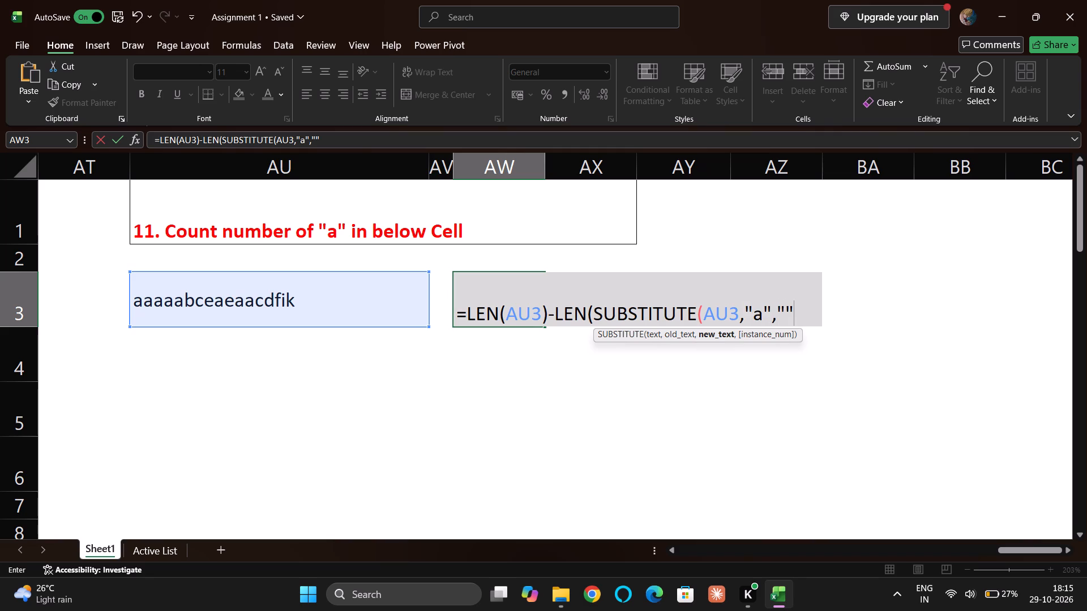
text()0)
key(BackSpace)
key(shift+parenright)
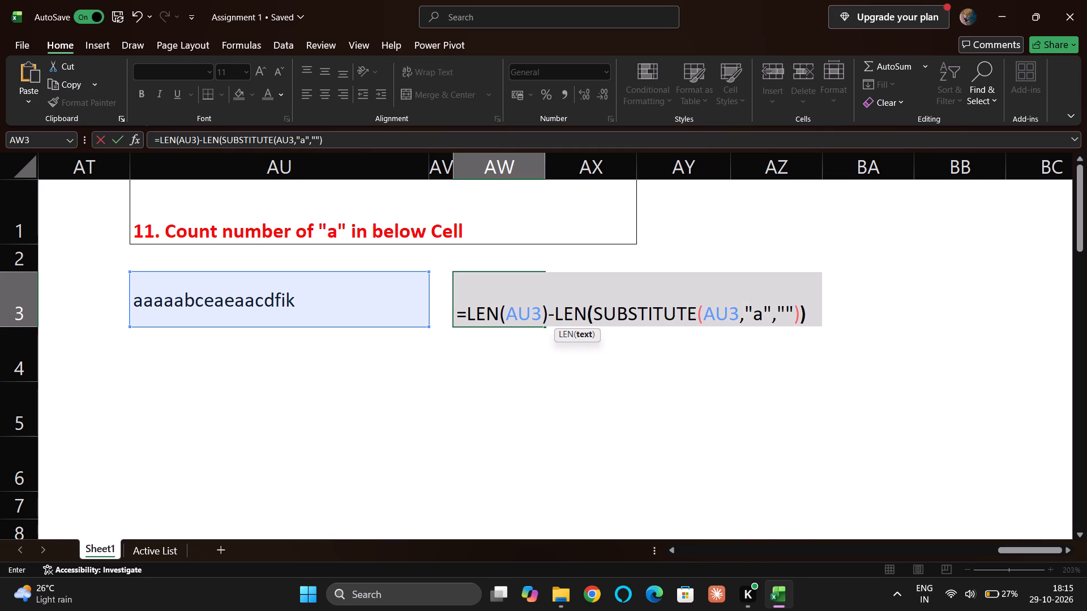
key(Return)
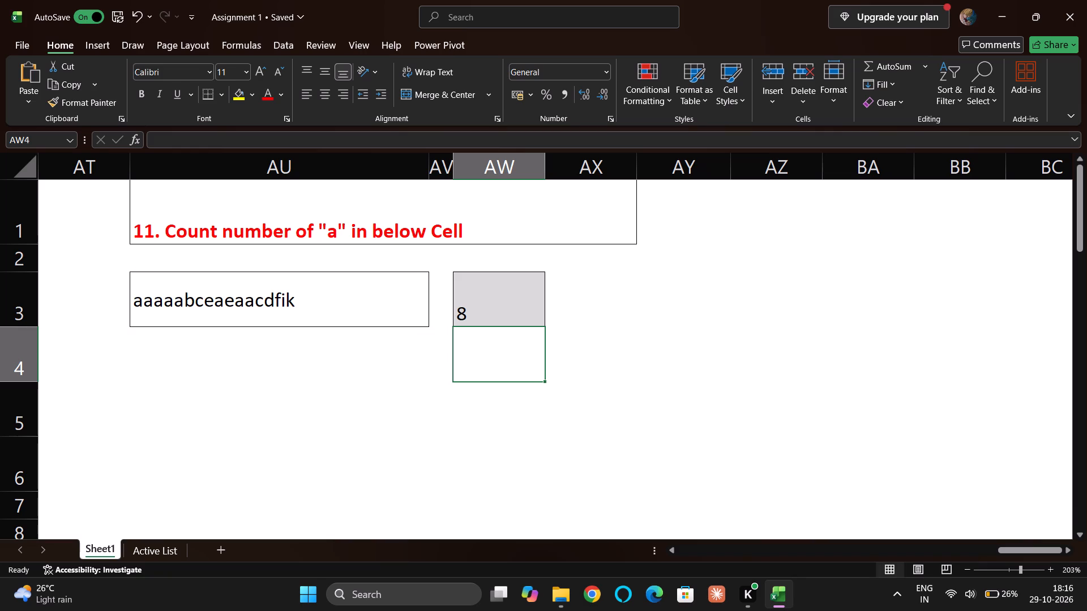
Check the formulas behind the answers to question 11 in AW3, question 8 in AH4 and AF4, and question 7 in AC3.
double_click(471, 305)
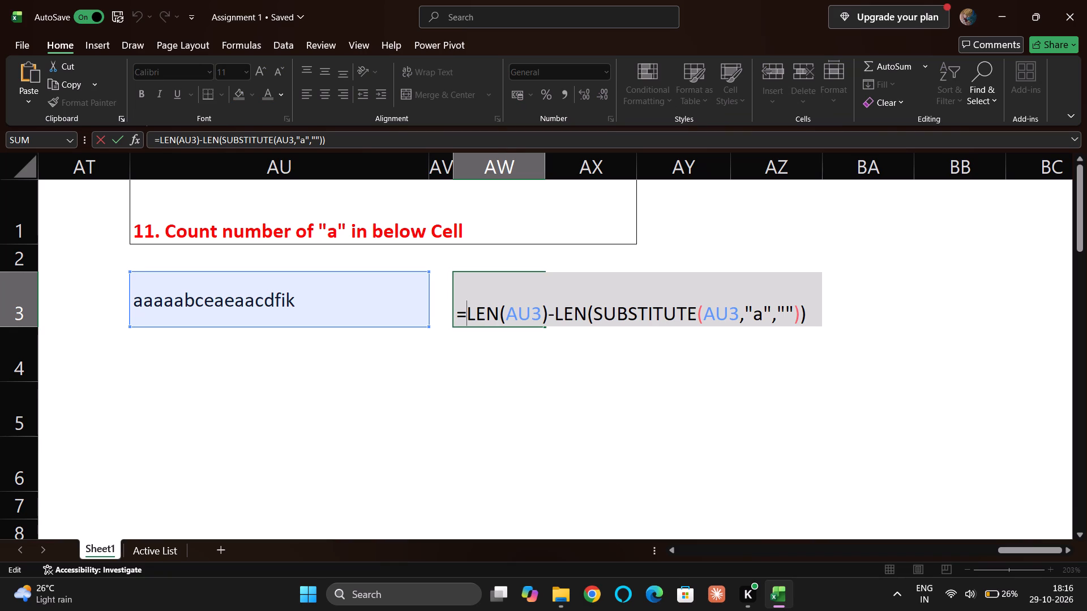
key(Return)
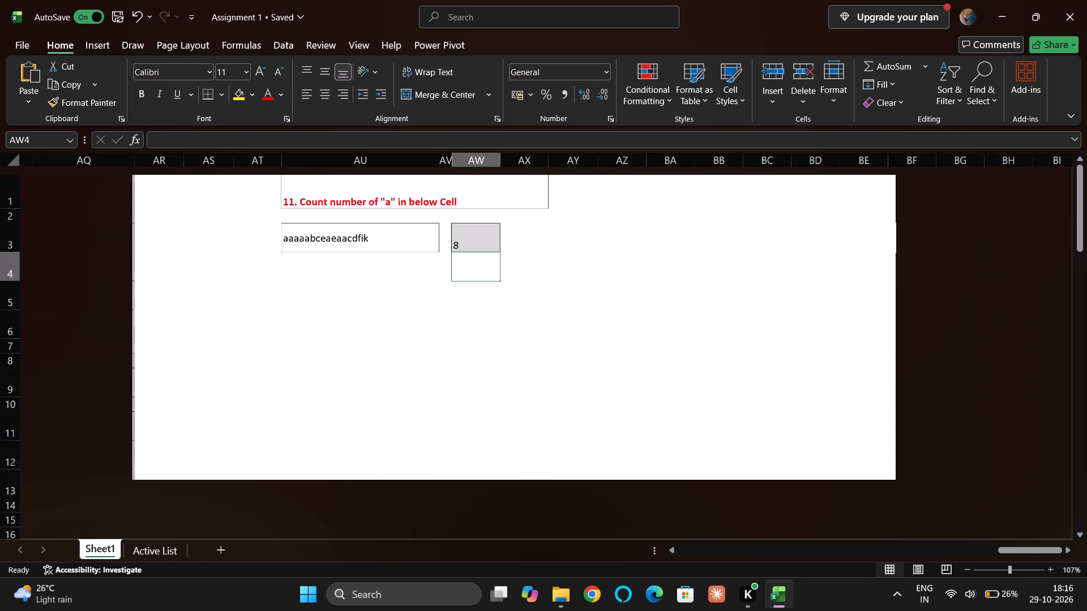
scroll(480, 381, right, 5)
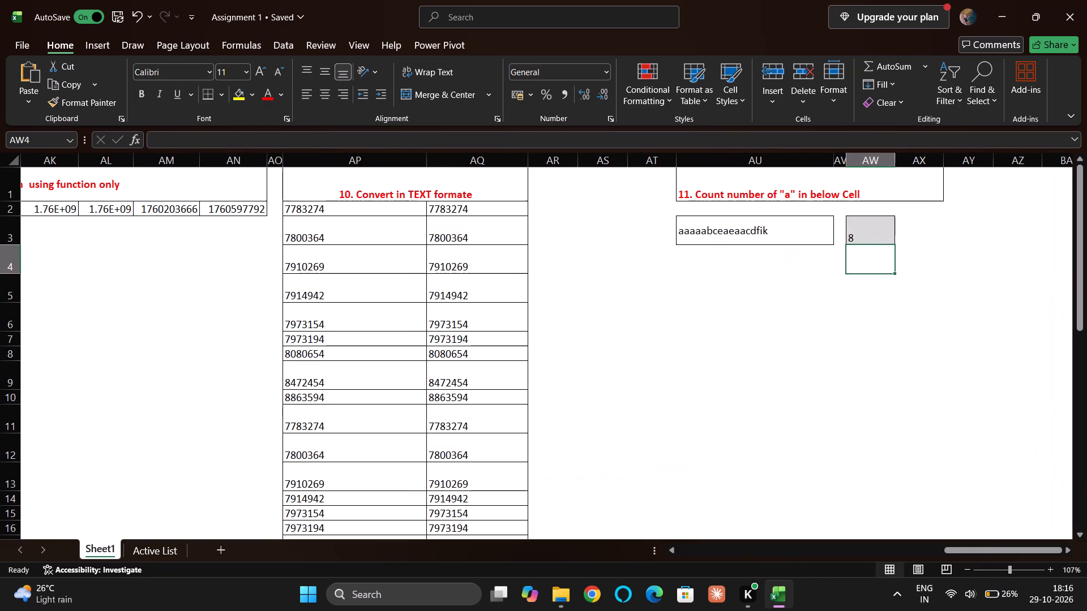
scroll(480, 381, right, 6)
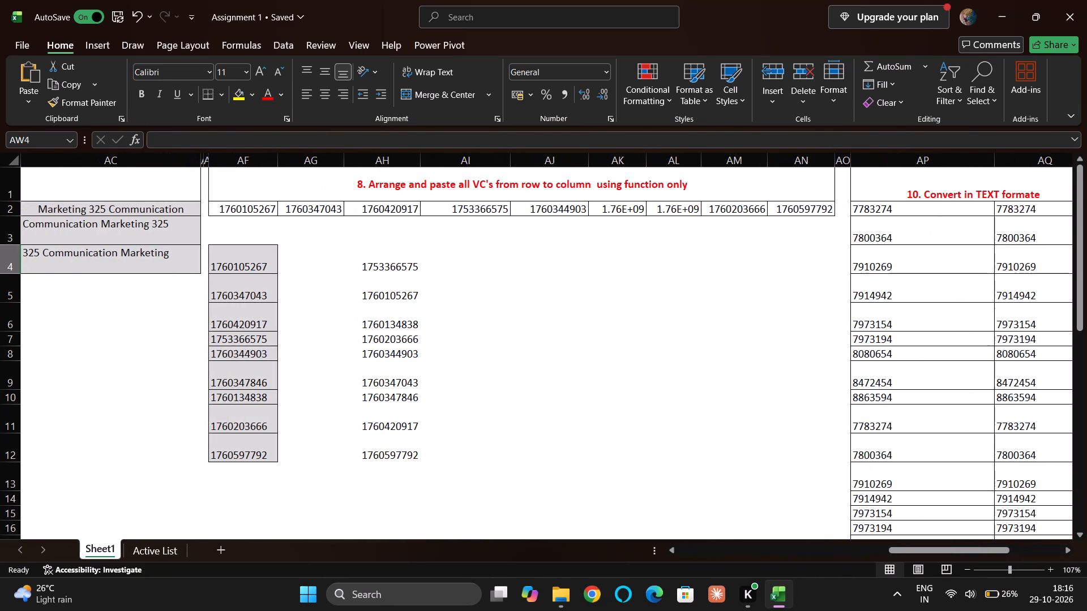
click(401, 266)
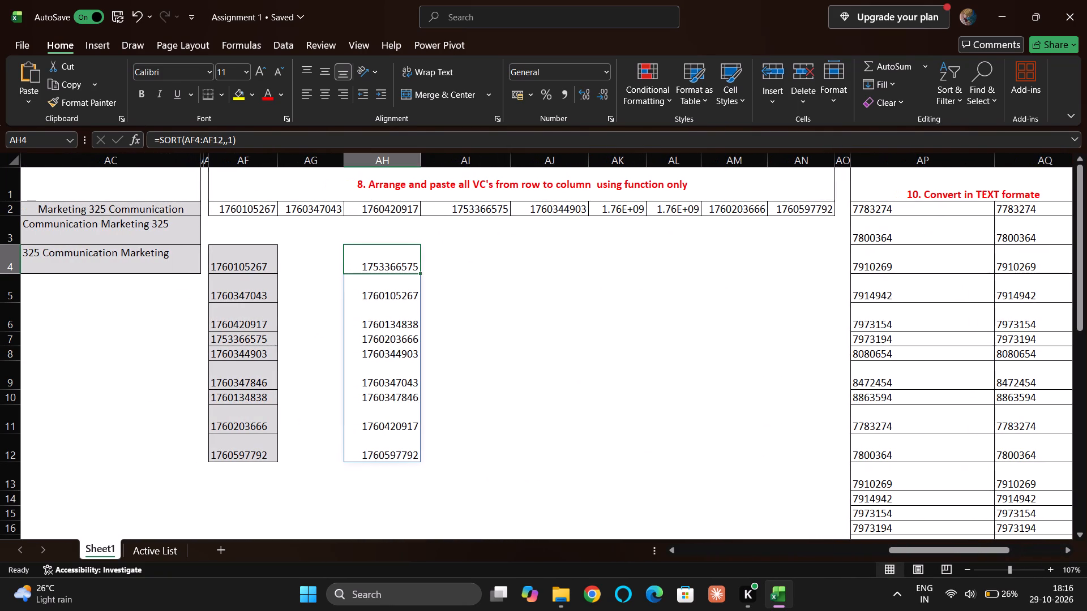
click(392, 292)
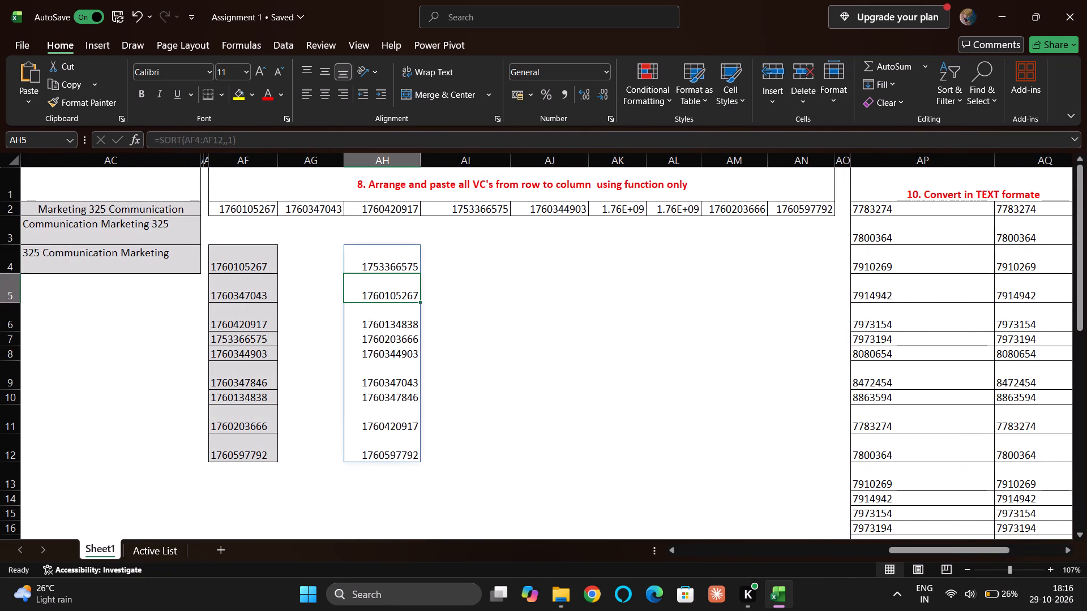
click(270, 259)
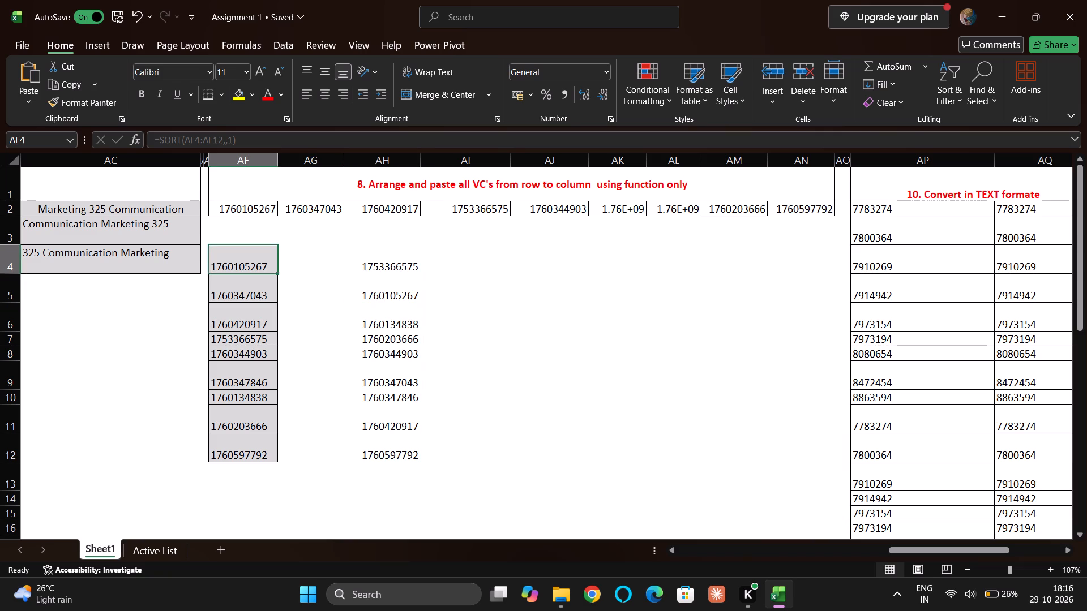
scroll(270, 259, right, 8)
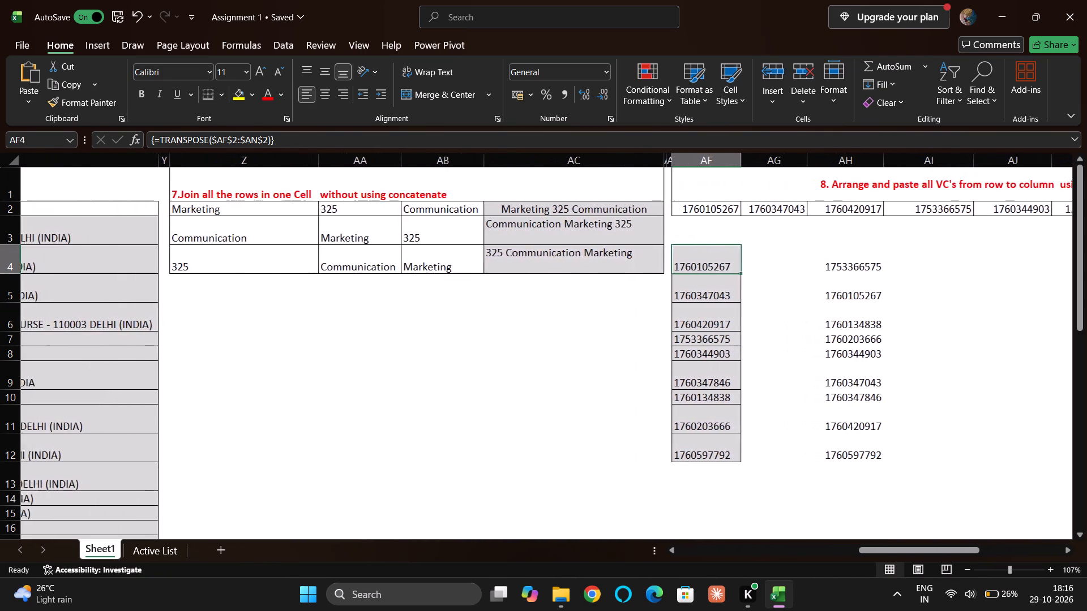
click(254, 235)
scroll(254, 235, right, 5)
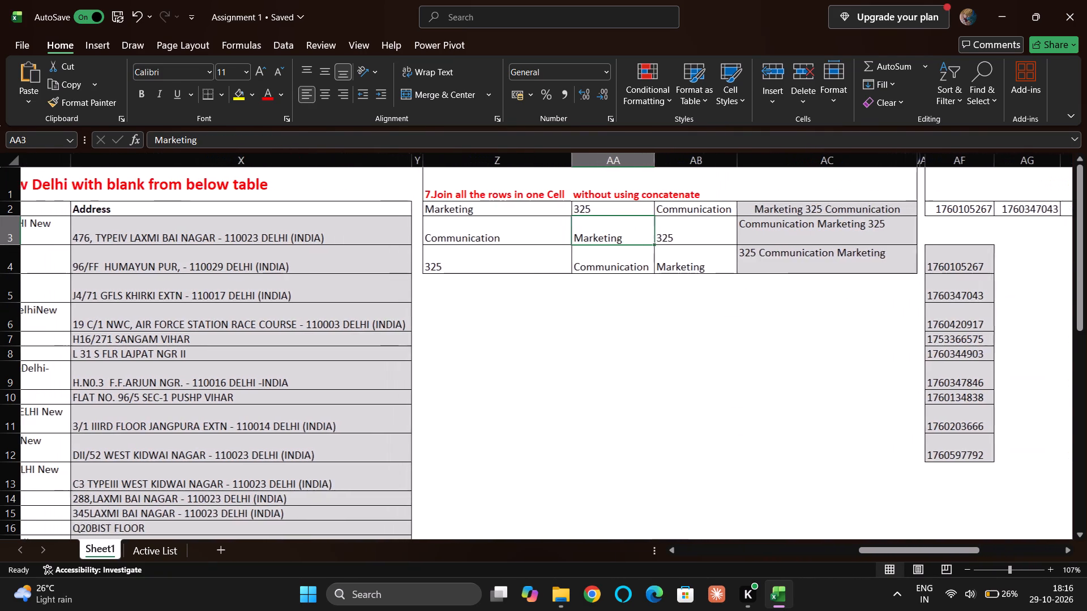
click(712, 230)
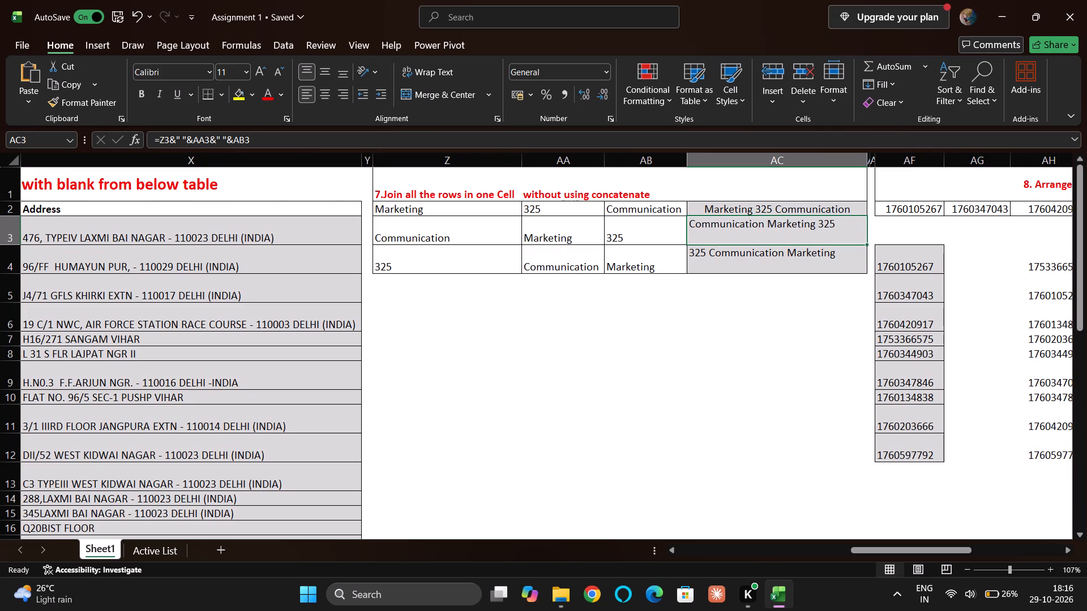
Look back through the tables of questions 6 to 2 on Sheet1 for answer cells that are still empty.
scroll(150, 356, right, 5)
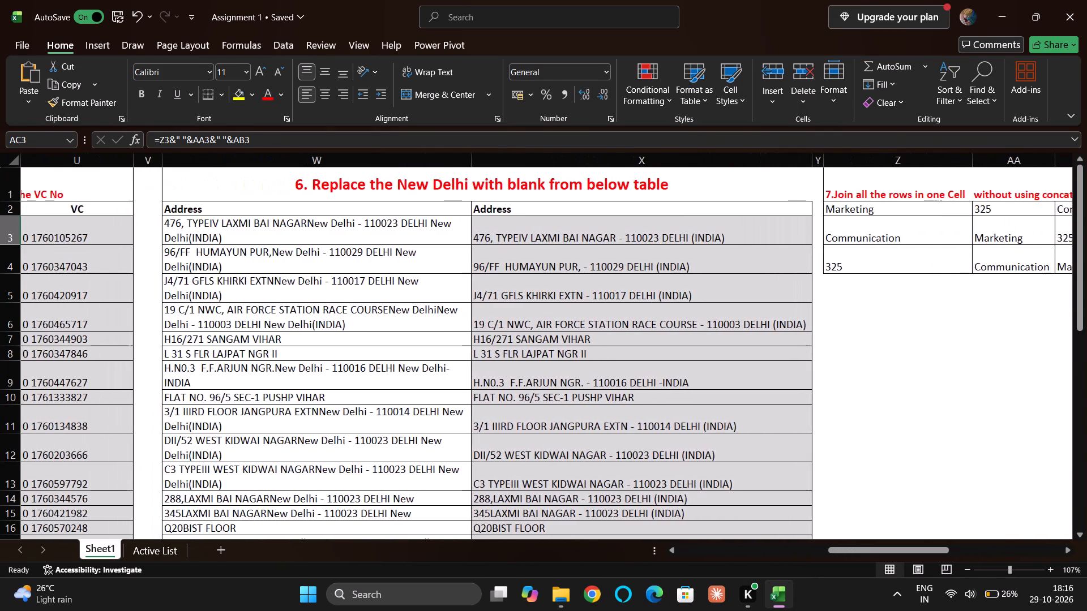
scroll(150, 356, right, 10)
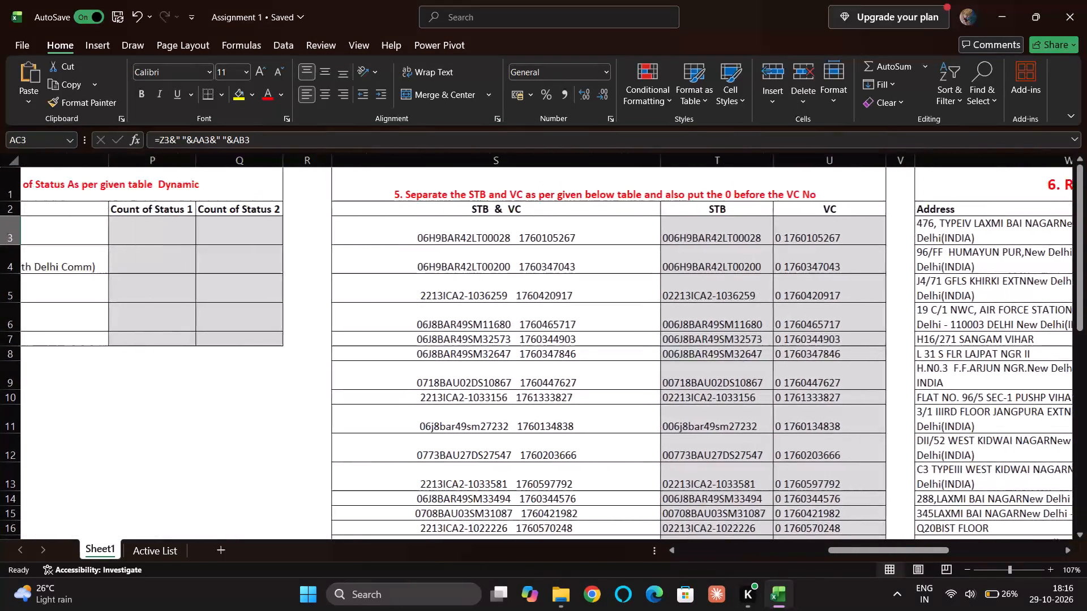
scroll(150, 356, right, 2)
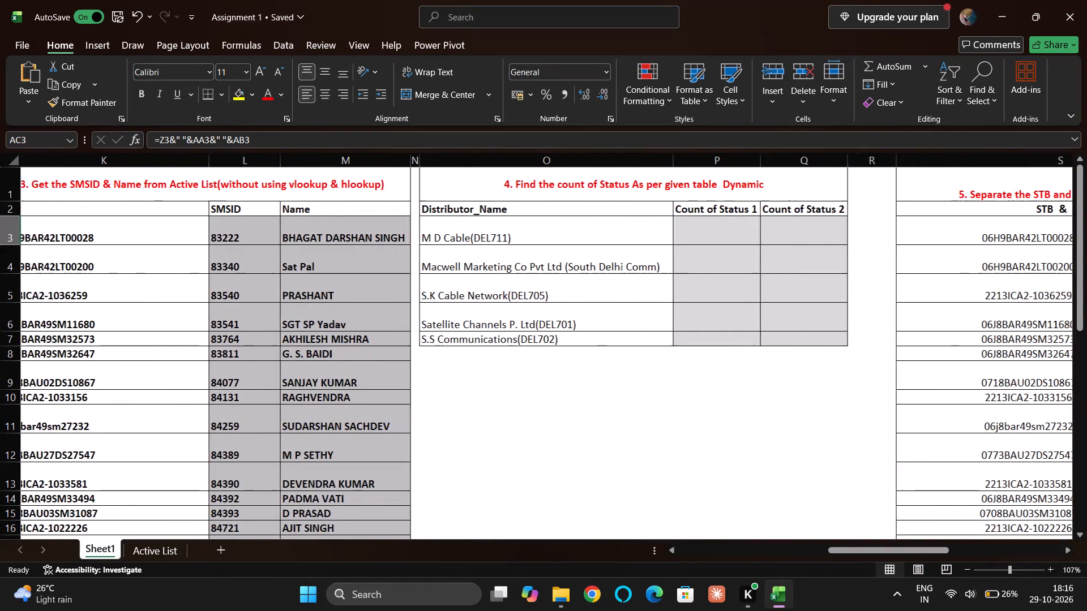
scroll(150, 356, right, 1)
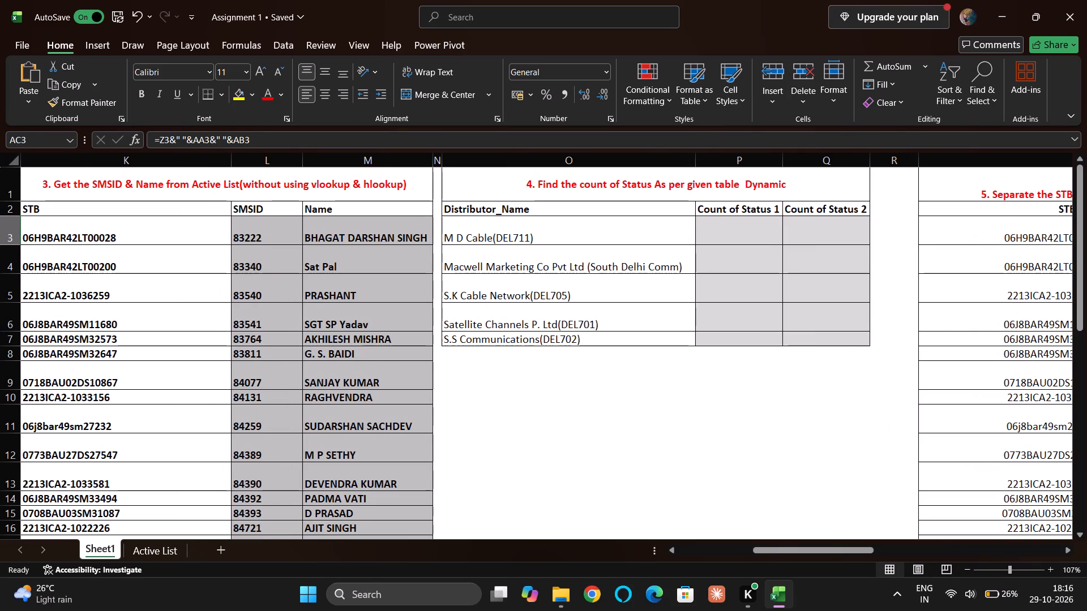
scroll(150, 356, right, 3)
scroll(531, 313, down, 1)
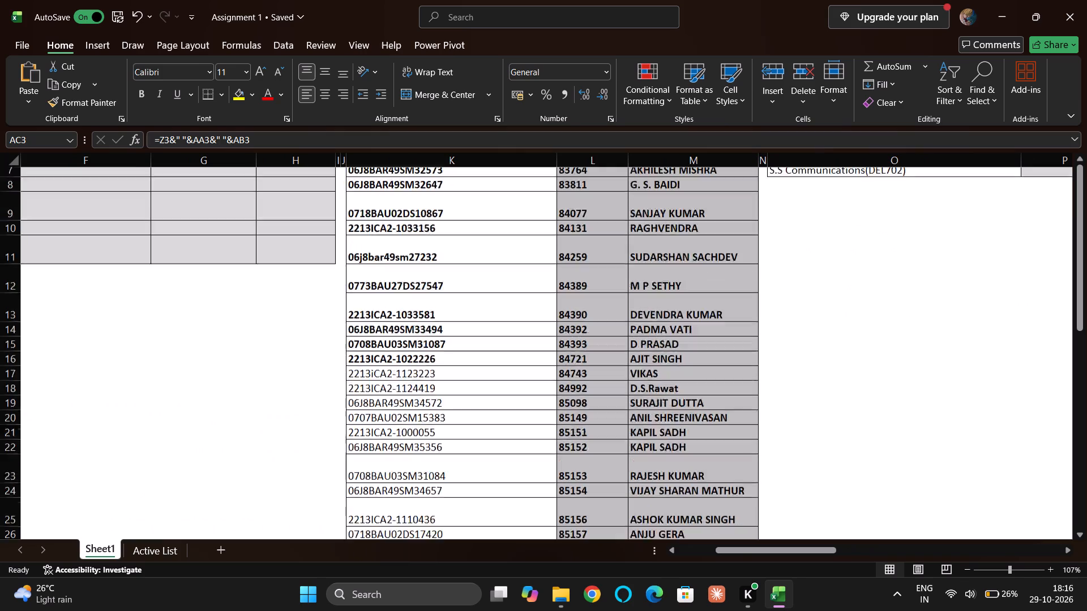
scroll(531, 313, down, 4)
scroll(531, 313, up, 1)
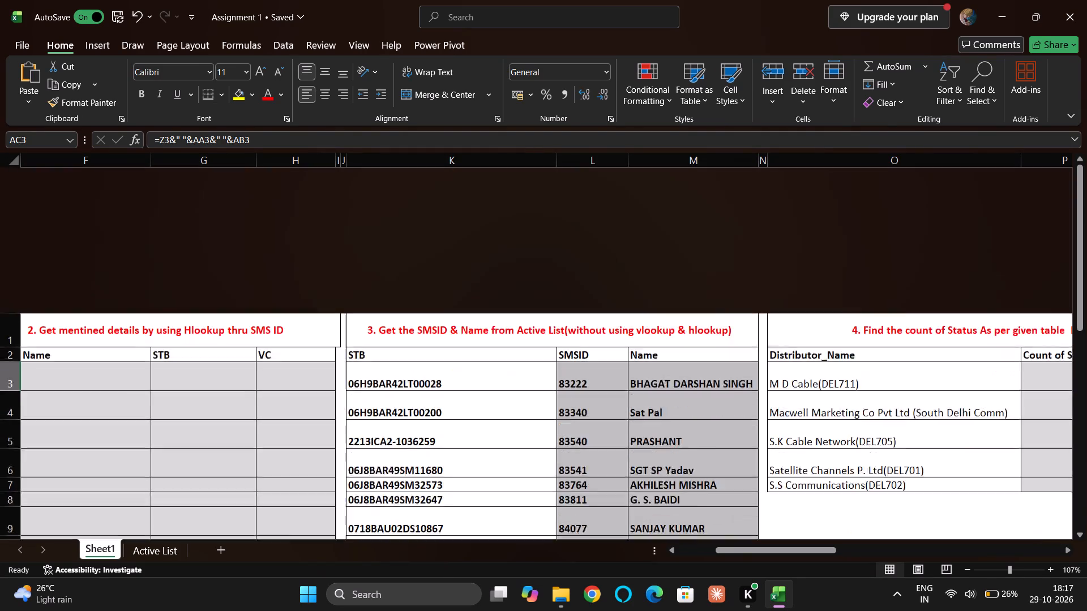
scroll(531, 313, right, 3)
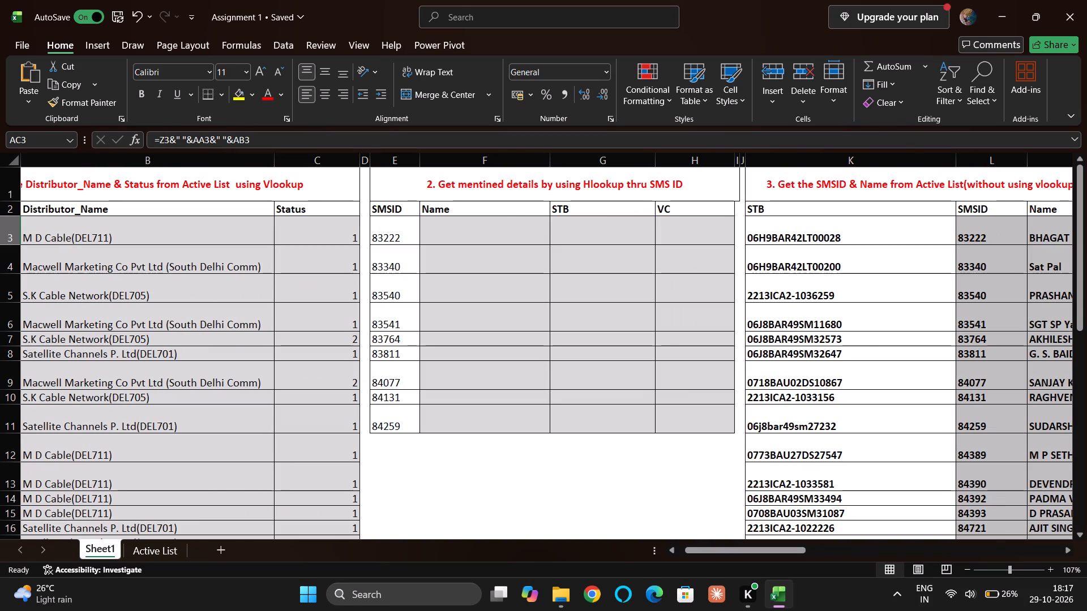
Enter =HLOOKUP(E3,'Active List'!$A$1:$D$45,2,0) in cell F3, the first Name cell of question 2.
click(489, 233)
text(=hl)
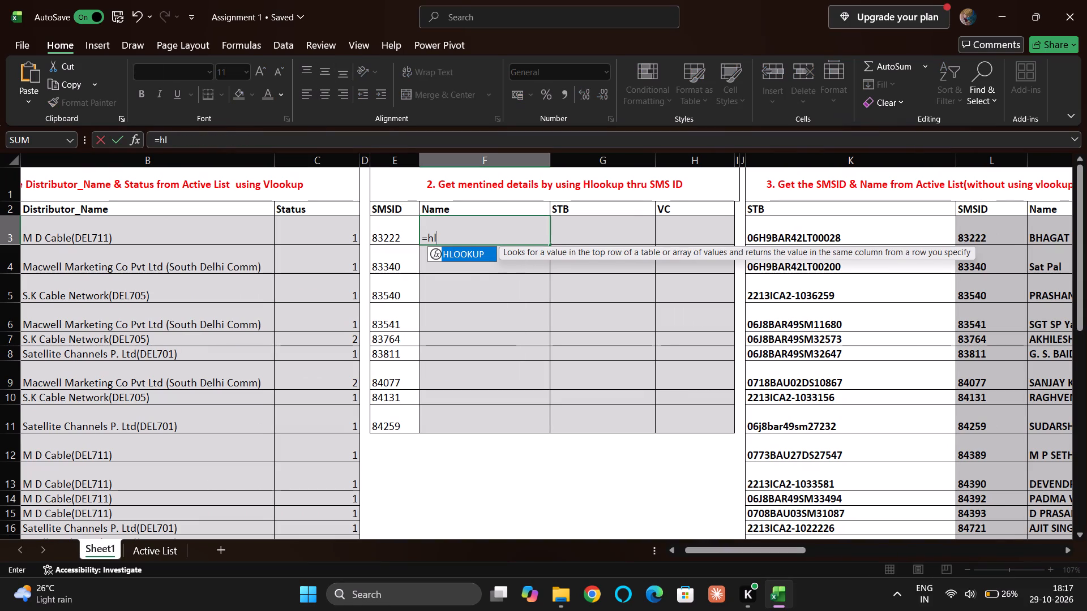
key(Tab)
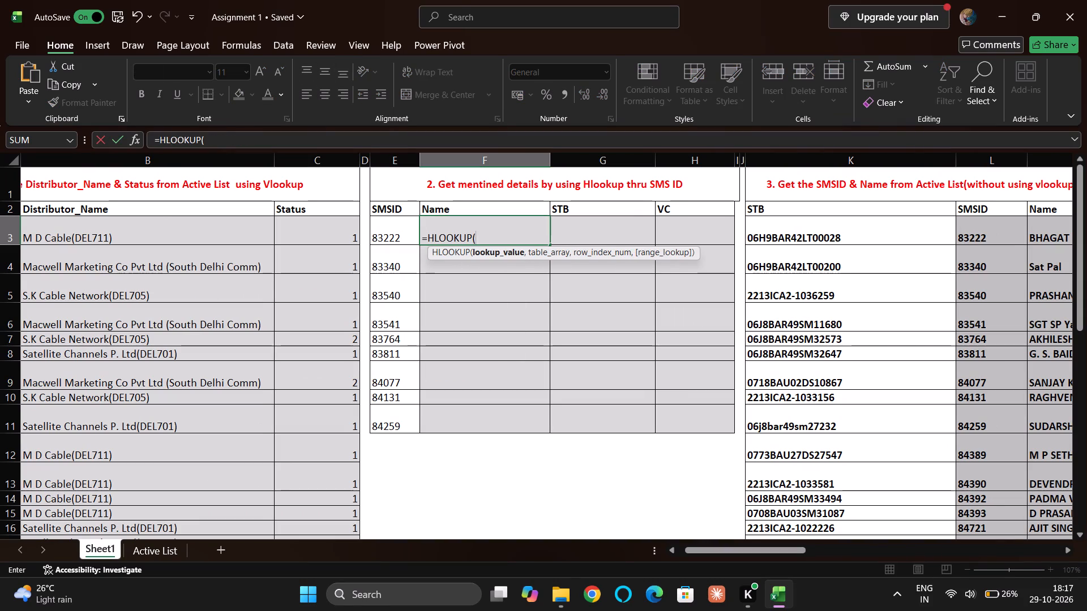
click(387, 231)
key(comma)
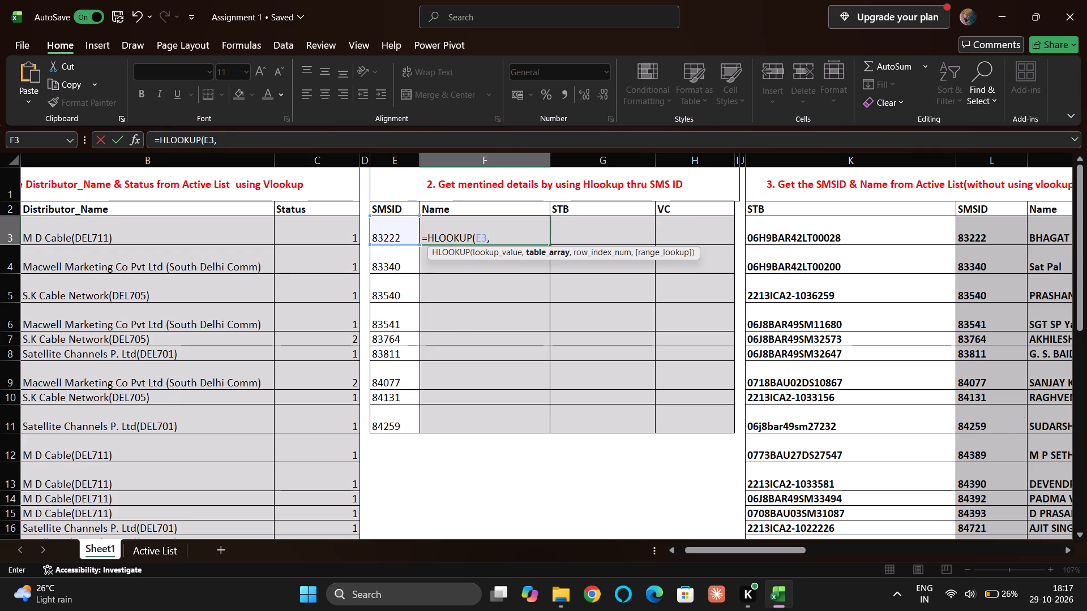
click(177, 553)
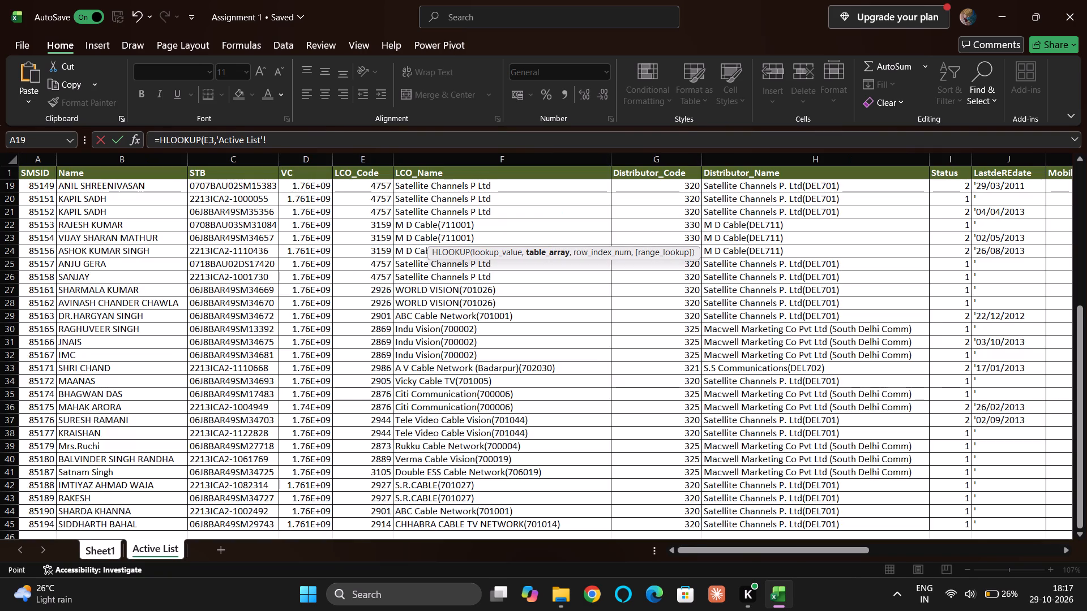
click(108, 549)
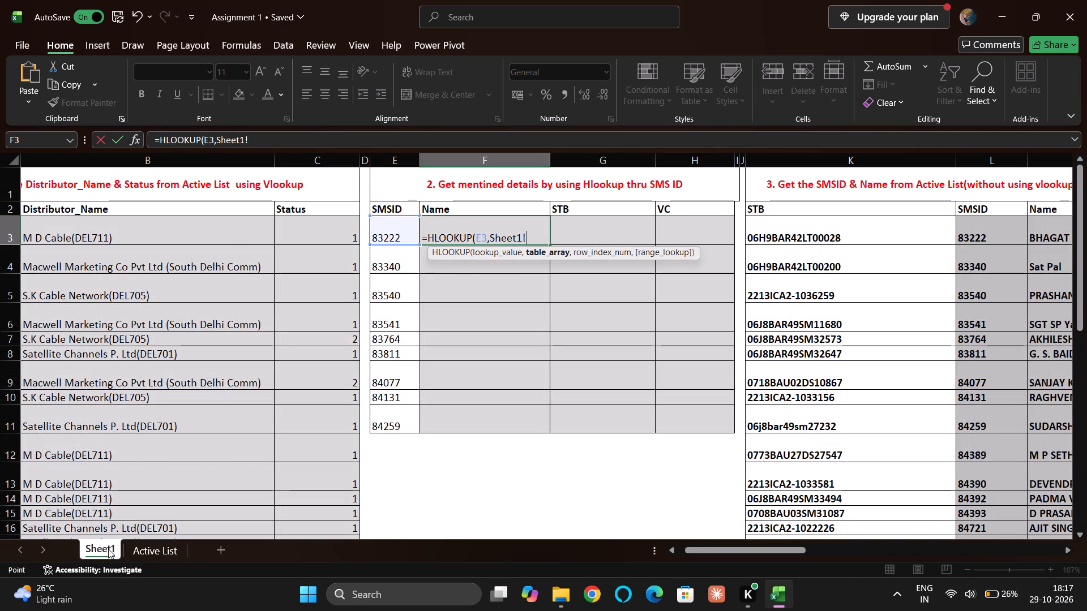
click(152, 547)
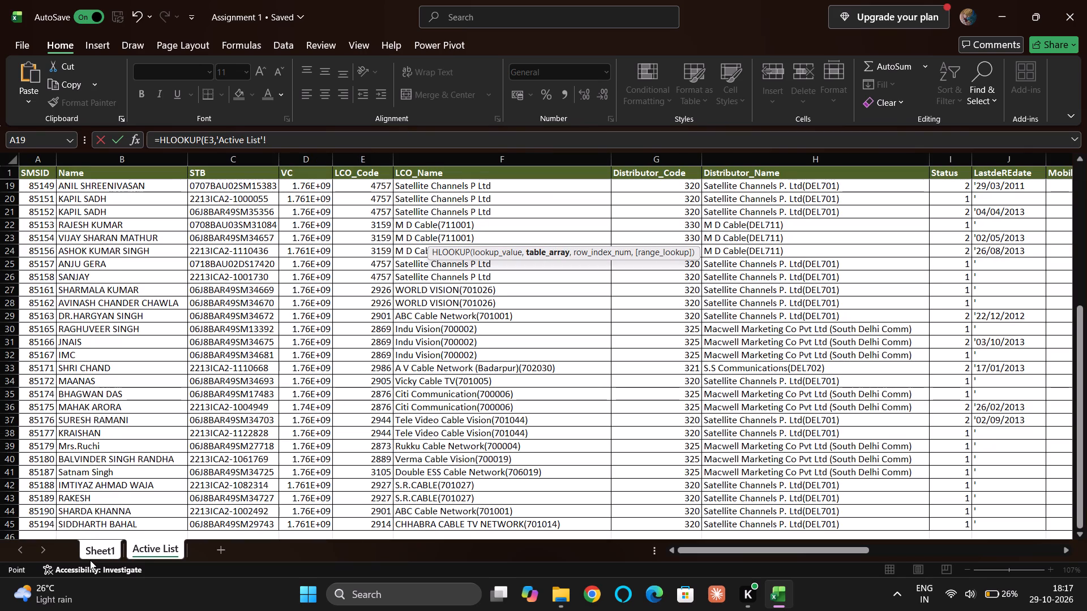
click(101, 551)
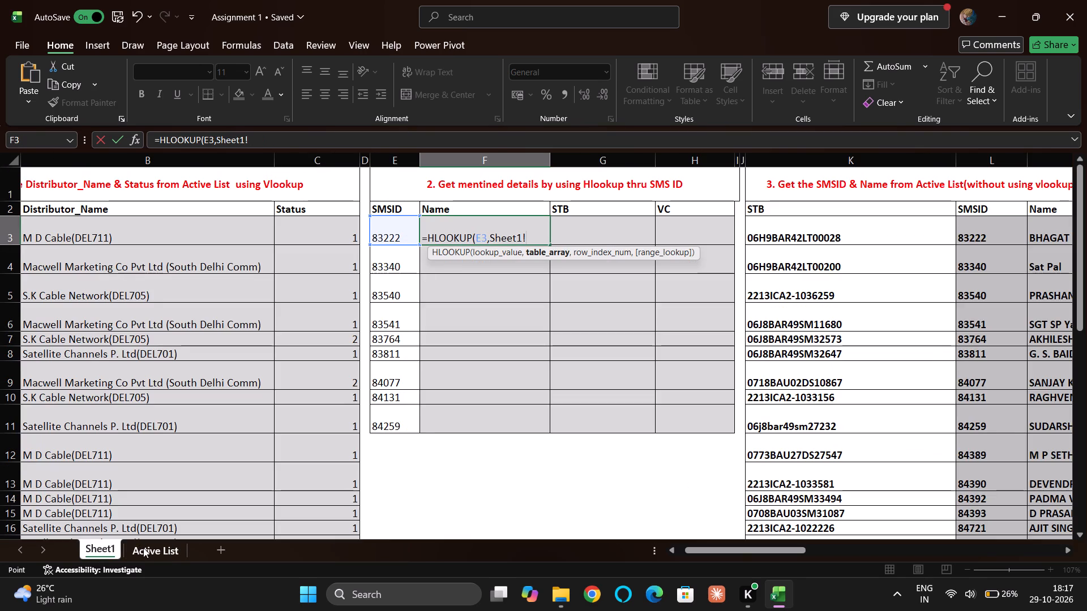
click(163, 547)
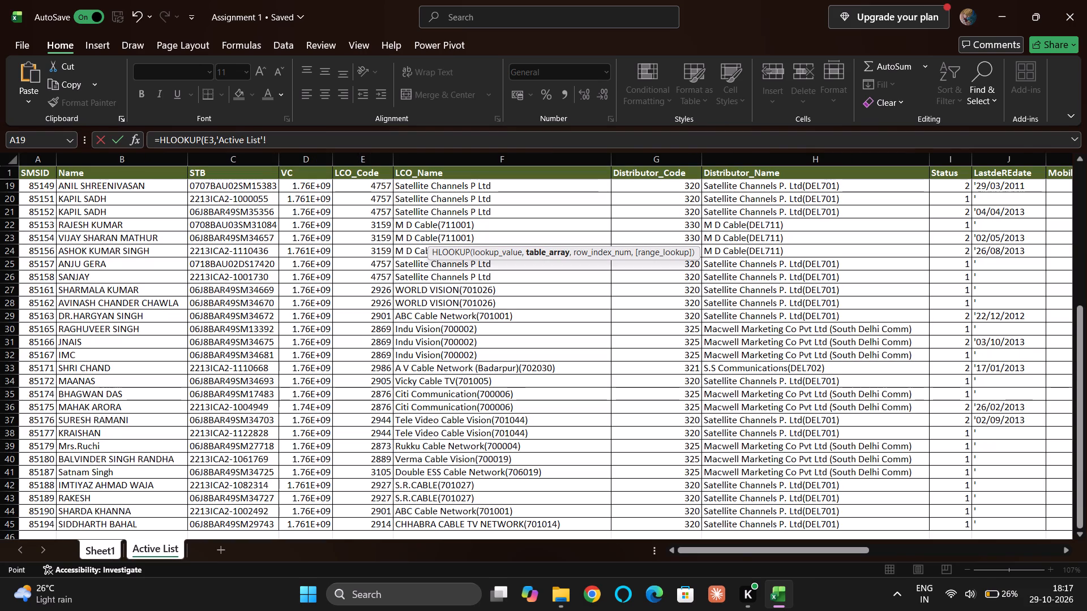
drag(36, 170, 222, 176)
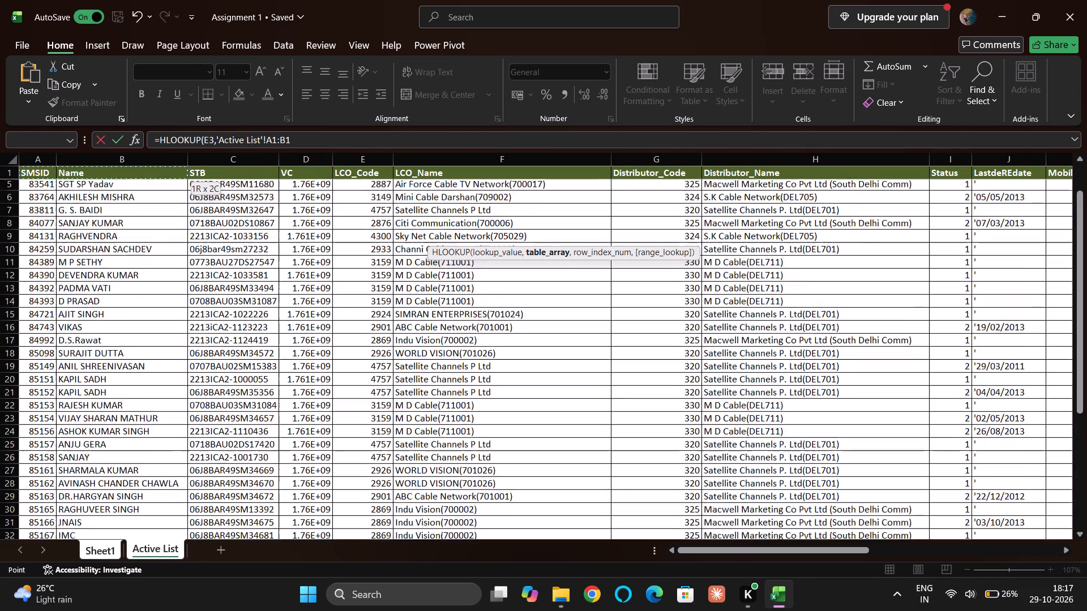
drag(222, 176, 317, 176)
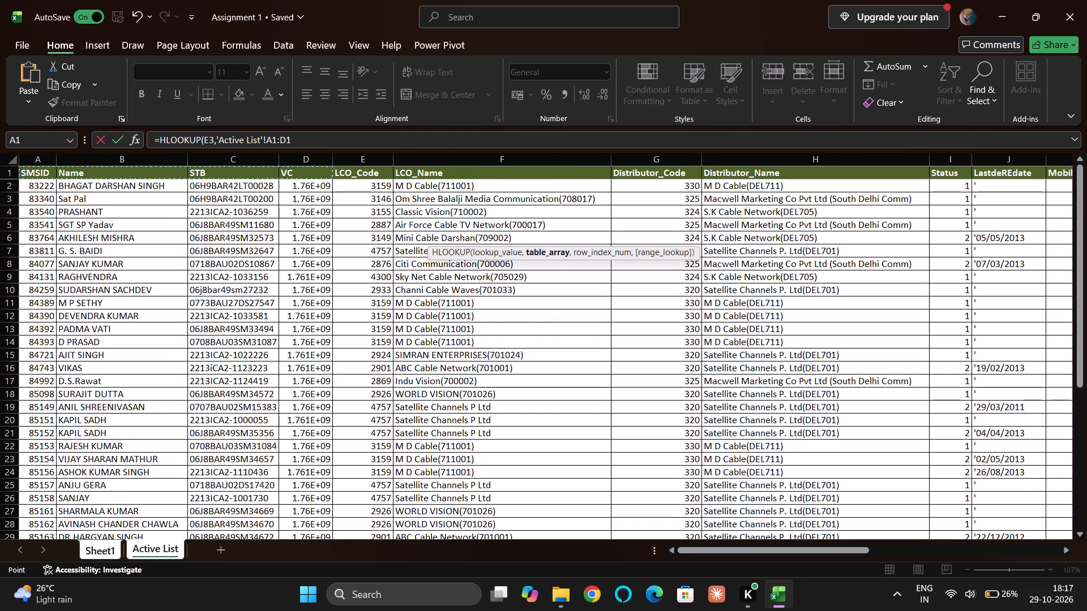
key(ctrl+shift+Down)
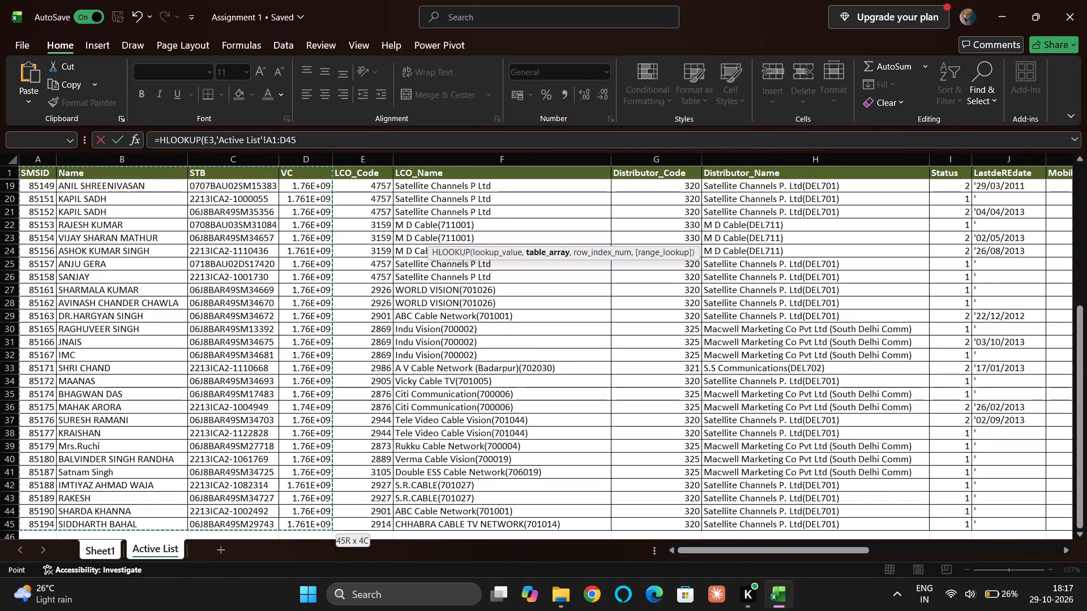
key(F4)
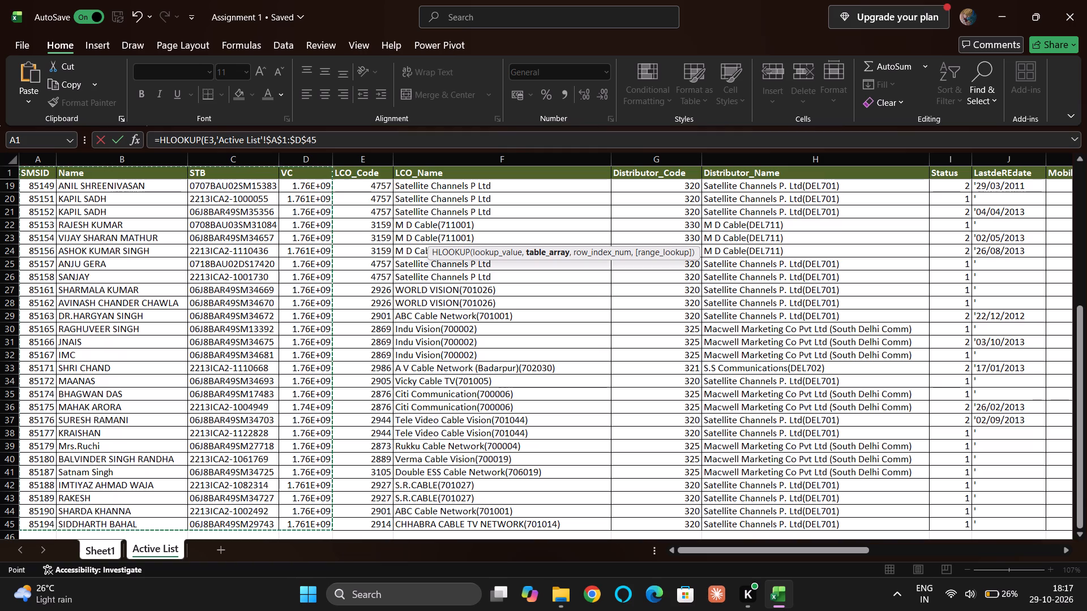
key(comma)
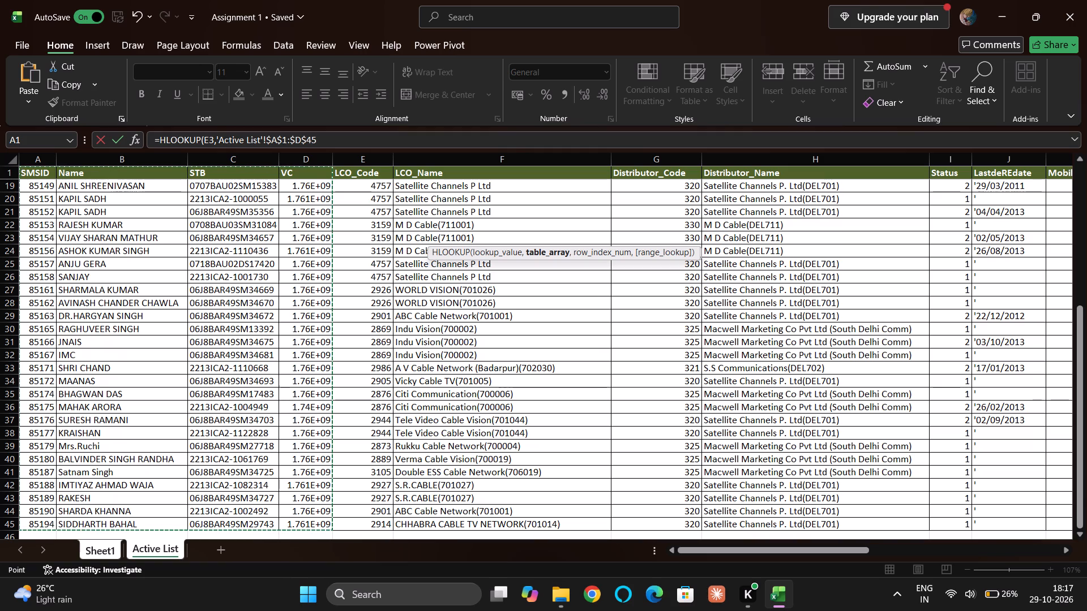
scroll(318, 221, up, 11)
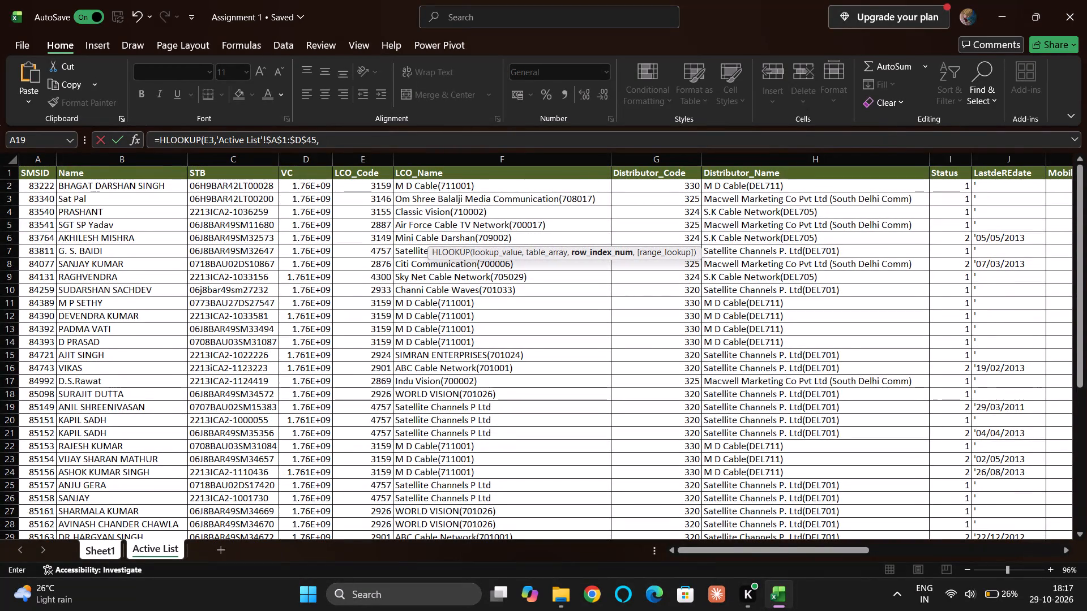
key(2)
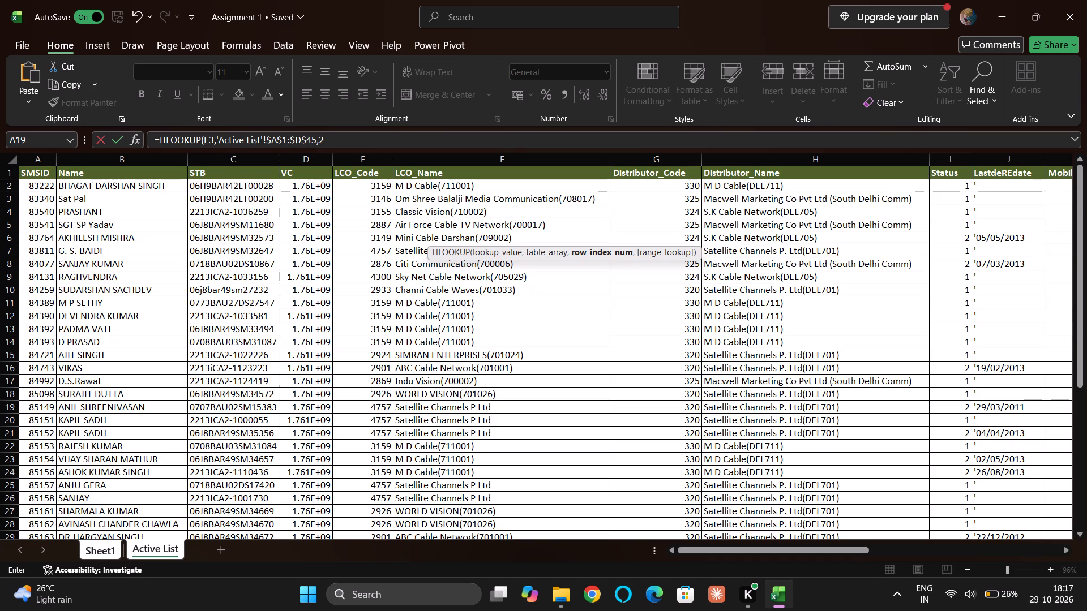
key(comma)
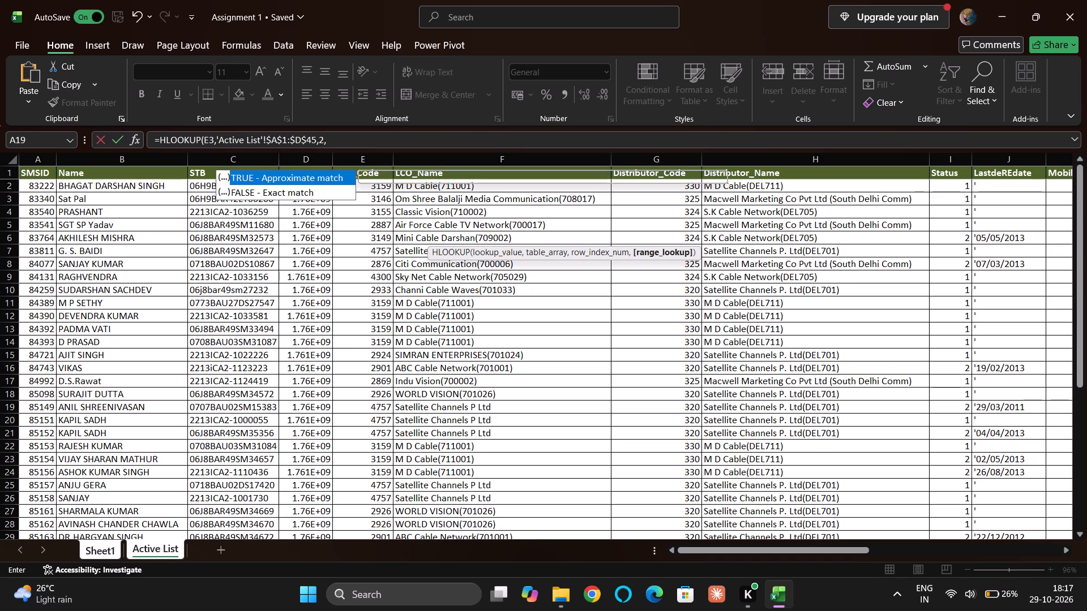
text(0))
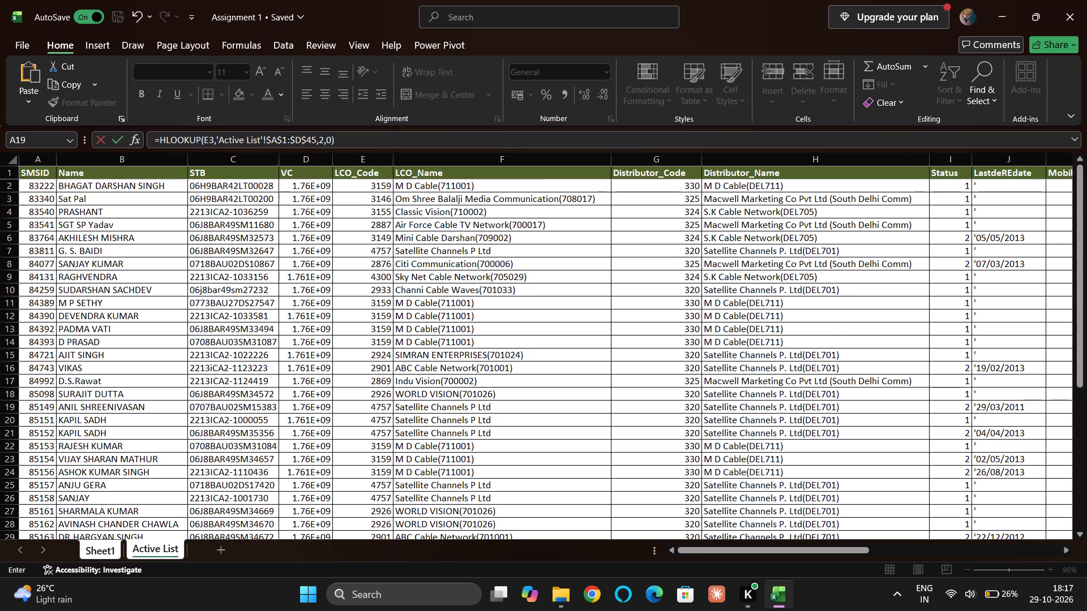
key(Return)
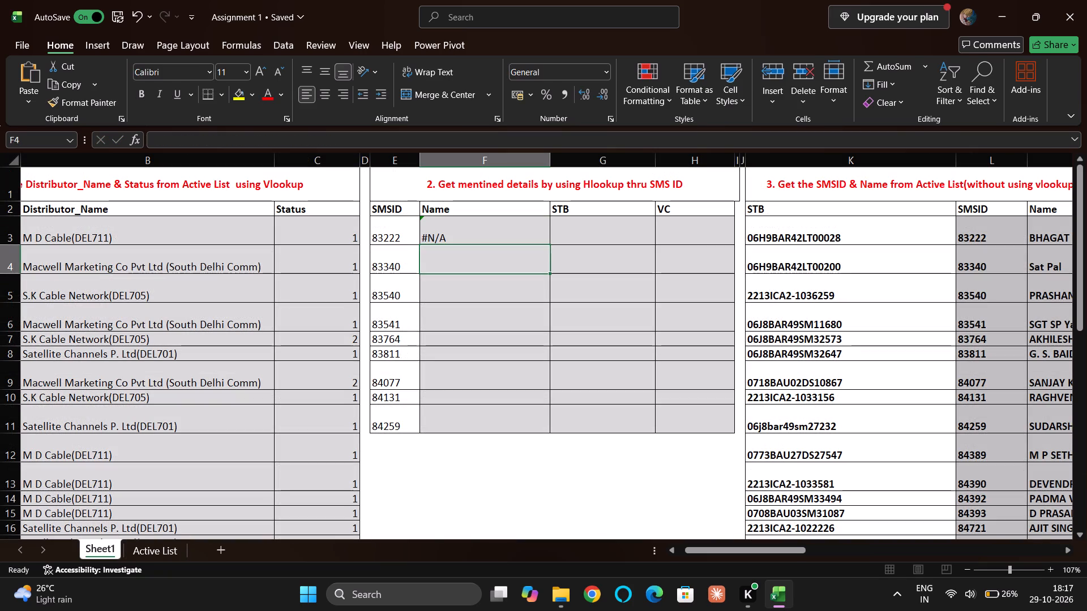
Replace the table range in F3's HLOOKUP formula with 'Active List'!$A$2:$D$45, leaving out the header row.
click(521, 227)
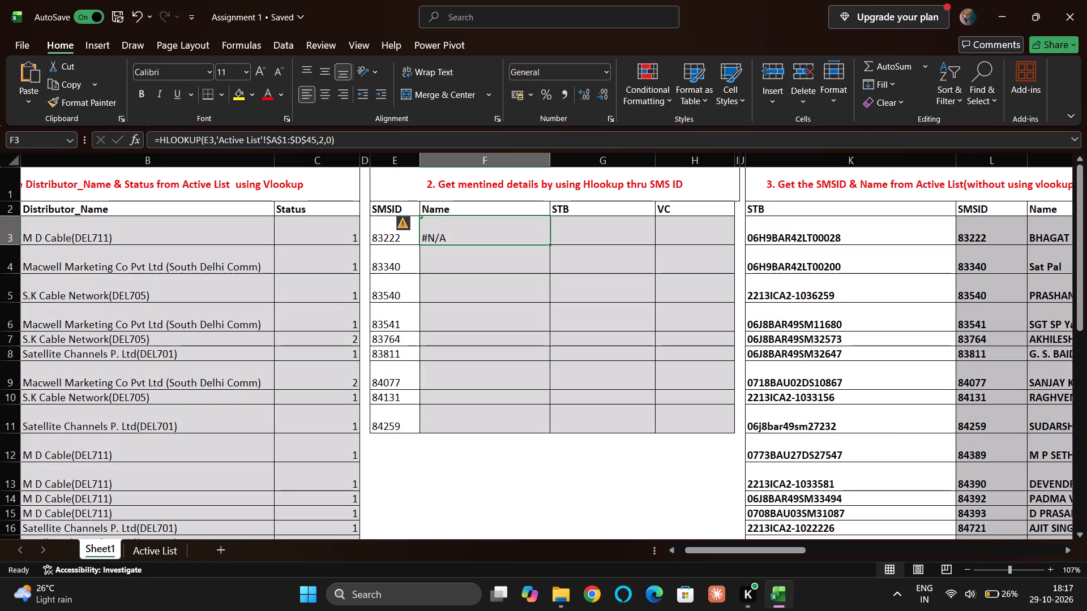
double_click(521, 227)
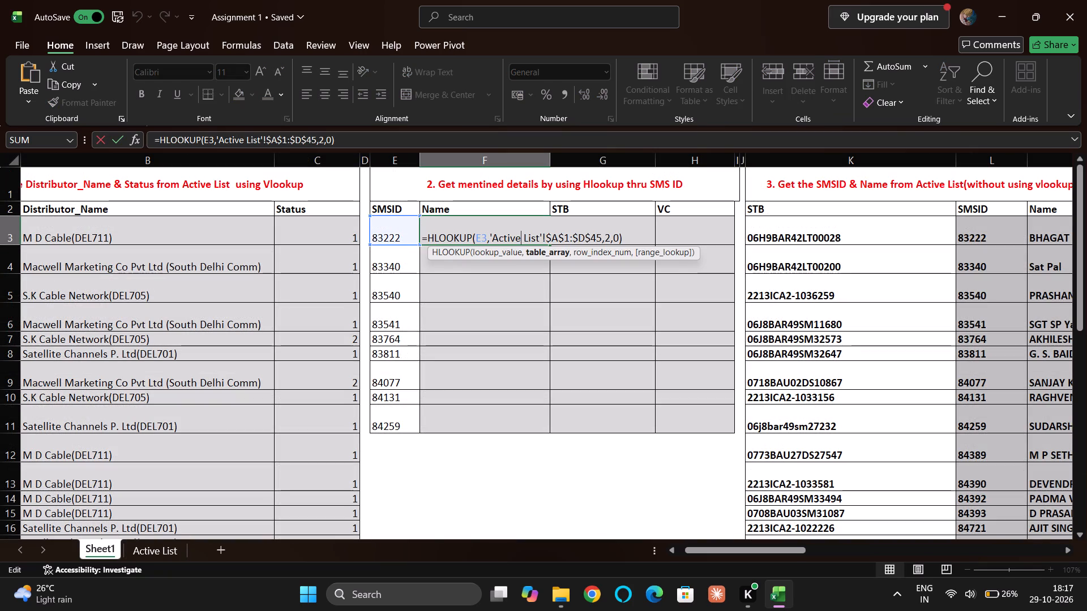
click(601, 238)
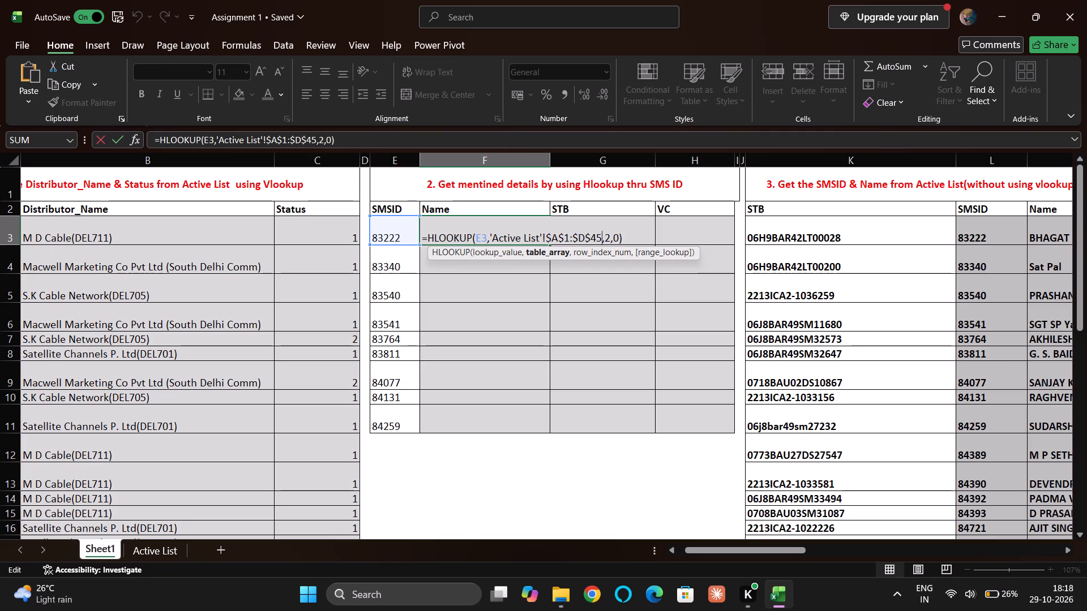
key(Right)
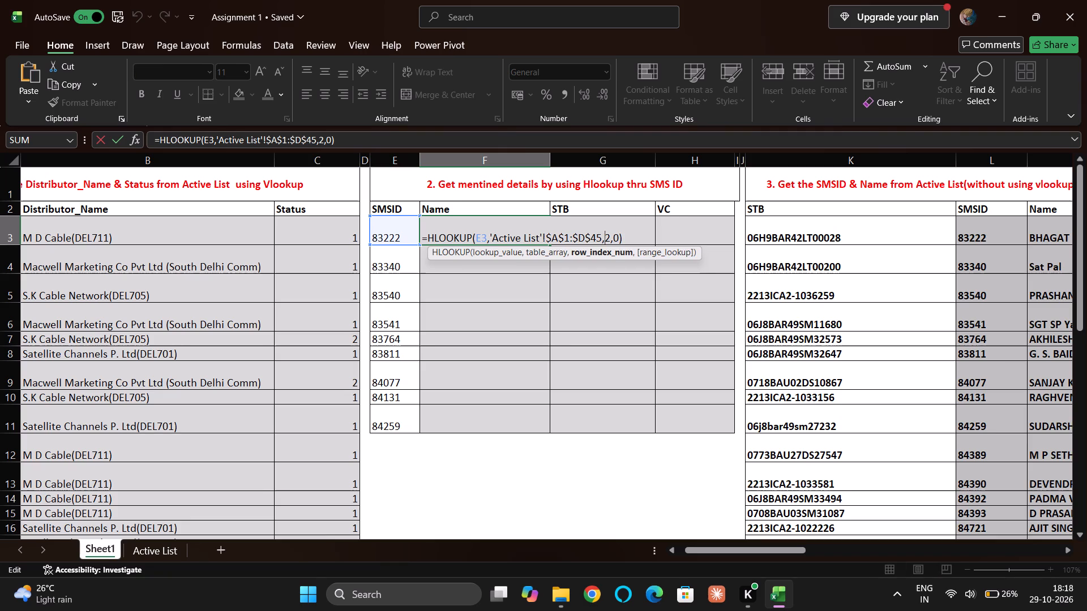
key(Right)
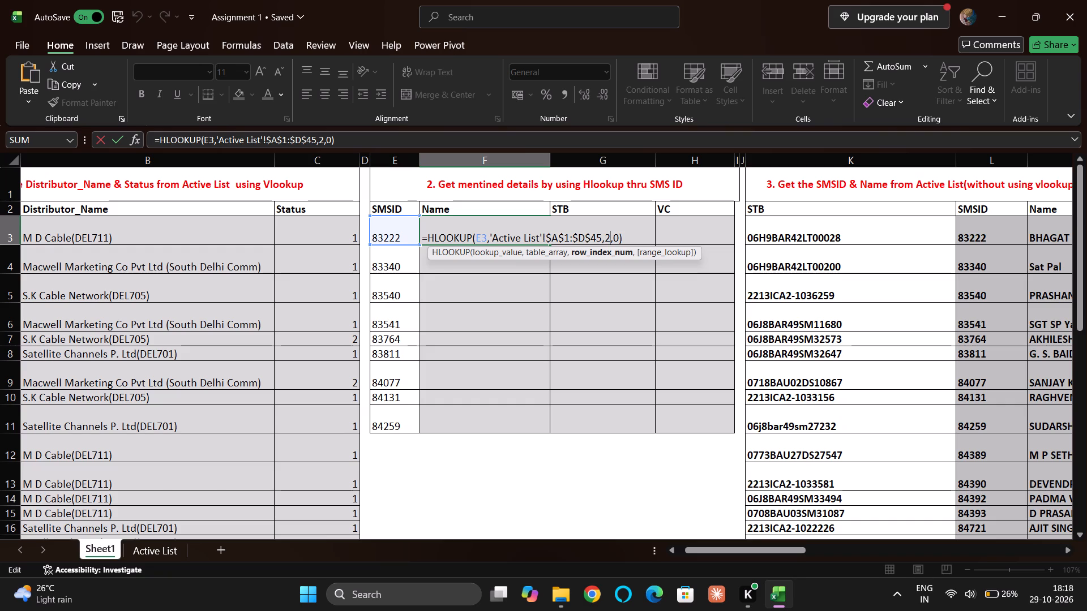
key(Left)
key(Left)
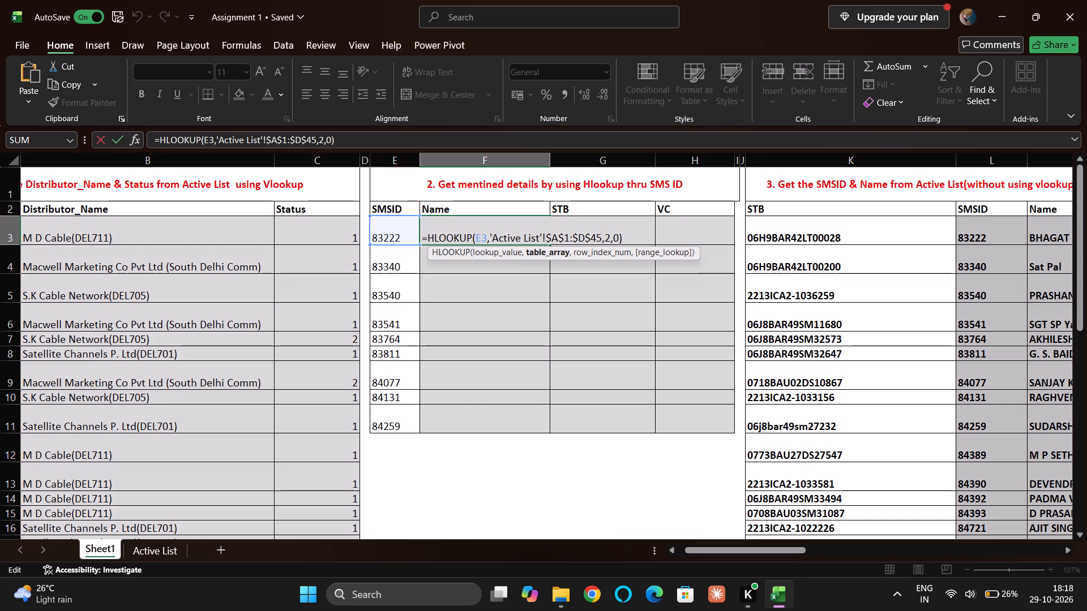
key(BackSpace)
key(BackSpace)
key(BackSpace)
key(BackSpace)
key(BackSpace)
key(BackSpace)
key(BackSpace)
key(BackSpace)
key(BackSpace)
key(BackSpace)
key(BackSpace)
key(BackSpace)
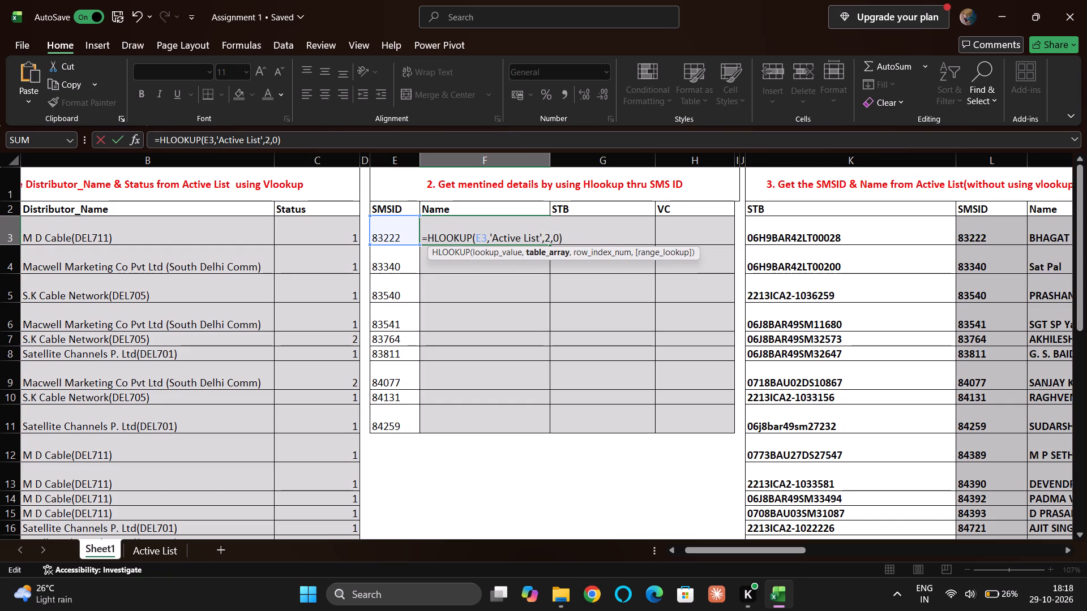
key(BackSpace)
key(BackSpace)
key(BackSpace)
key(BackSpace)
key(BackSpace)
key(BackSpace)
key(BackSpace)
key(BackSpace)
key(BackSpace)
key(BackSpace)
key(BackSpace)
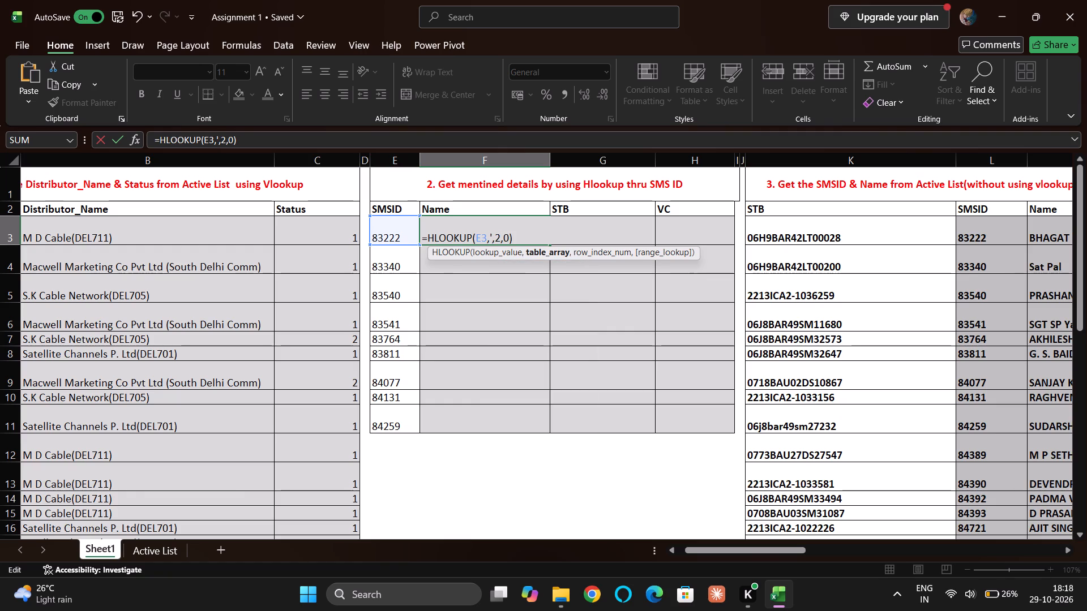
key(BackSpace)
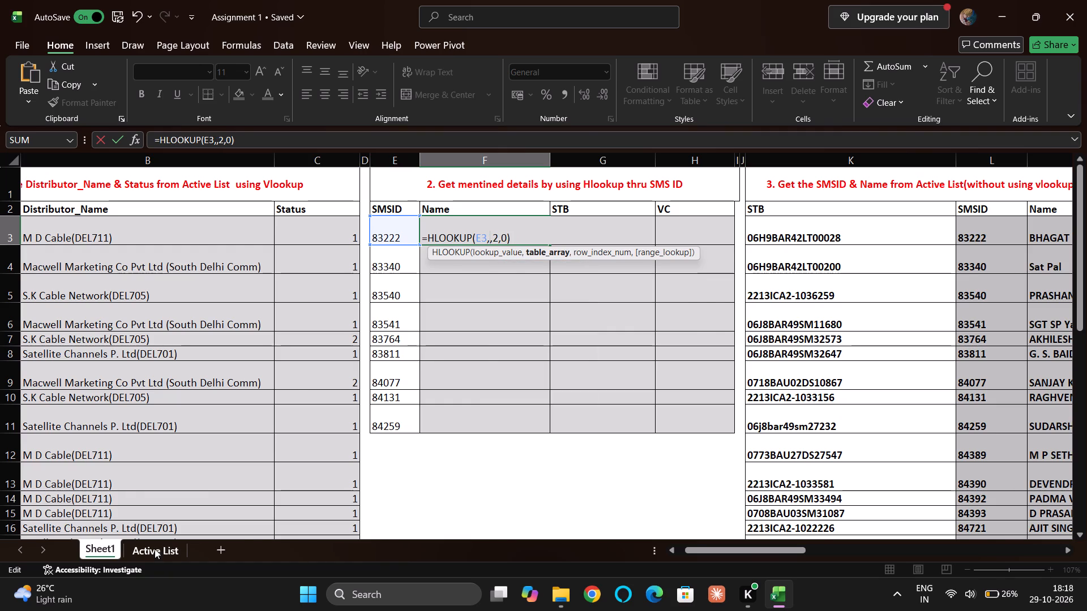
click(155, 549)
drag(24, 184, 97, 185)
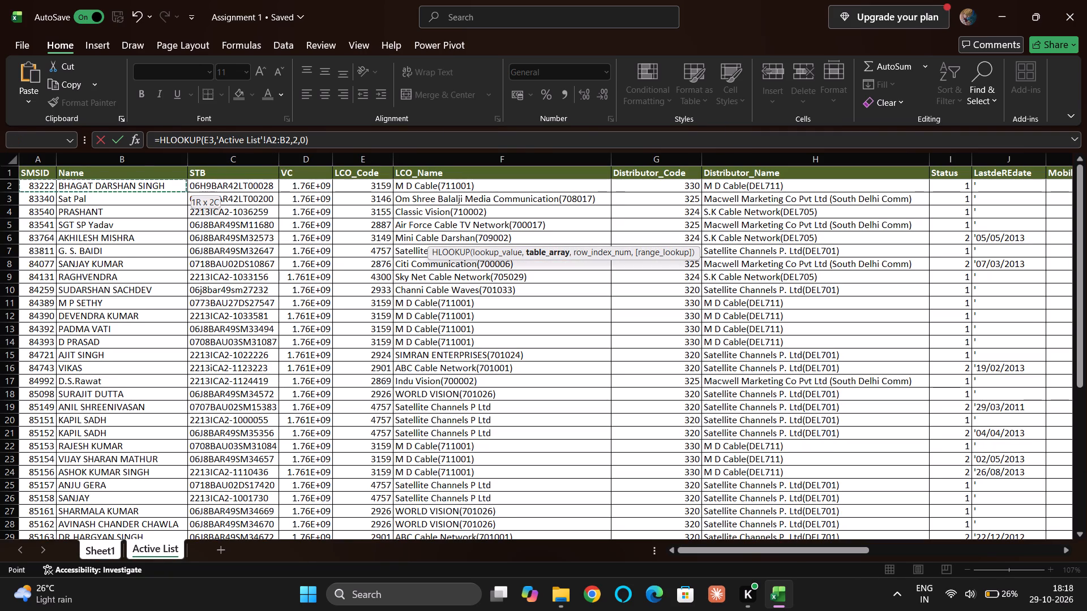
drag(97, 185, 289, 191)
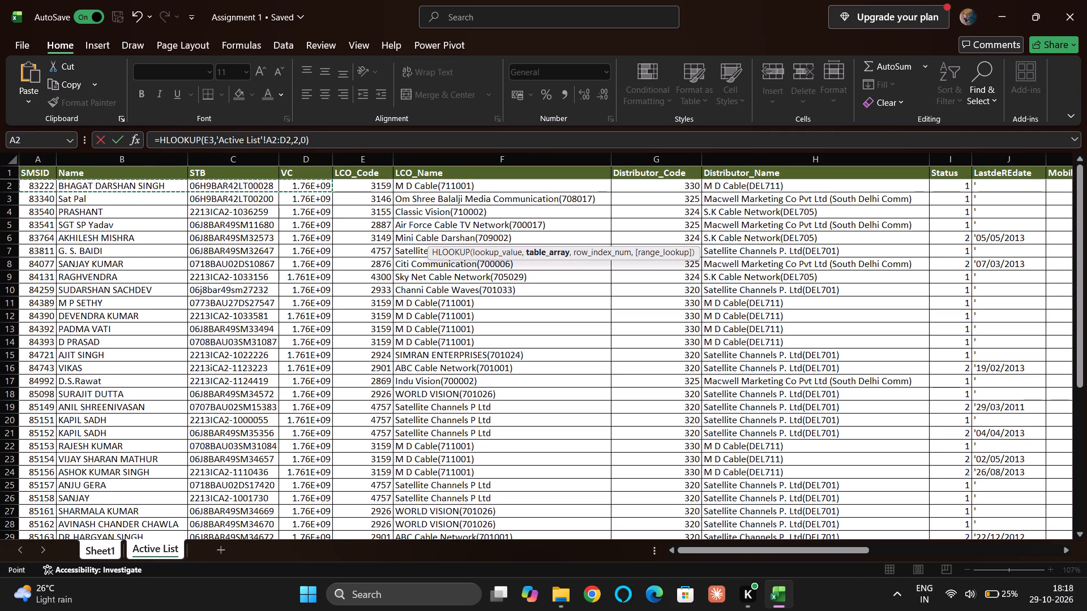
key(ctrl+shift+Down)
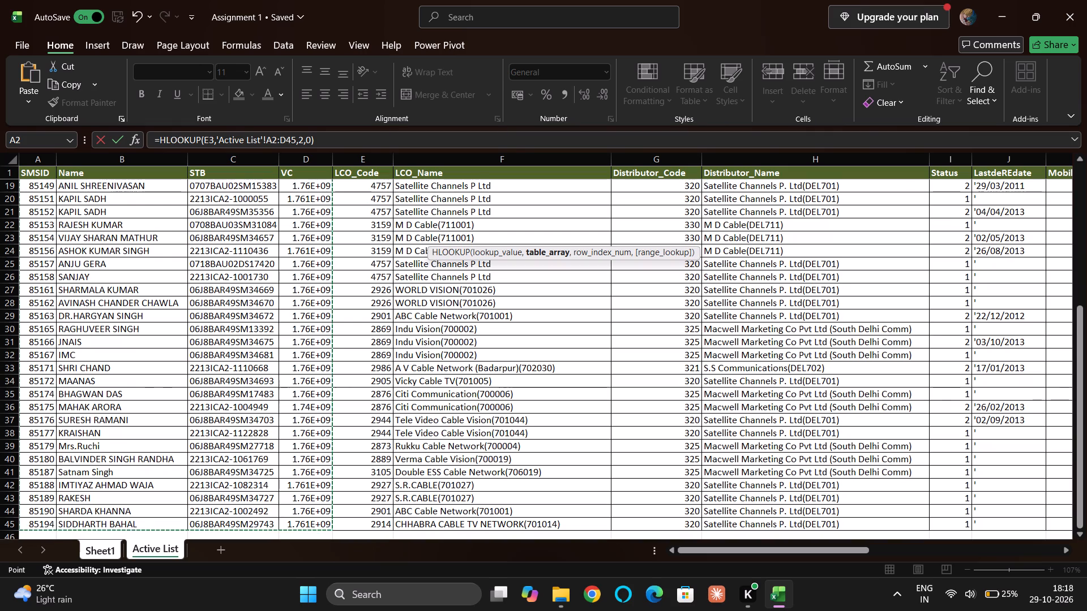
key(F4)
key(Return)
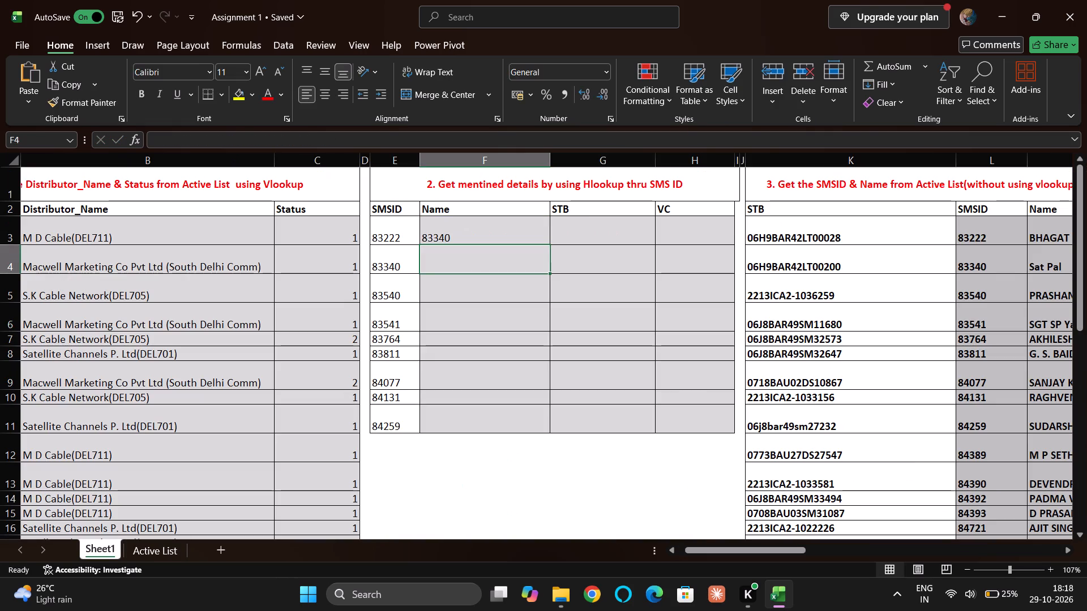
Compare F3's HLOOKUP formula with the layout of the SMSID, Name, STB and VC data in Active List.
click(465, 242)
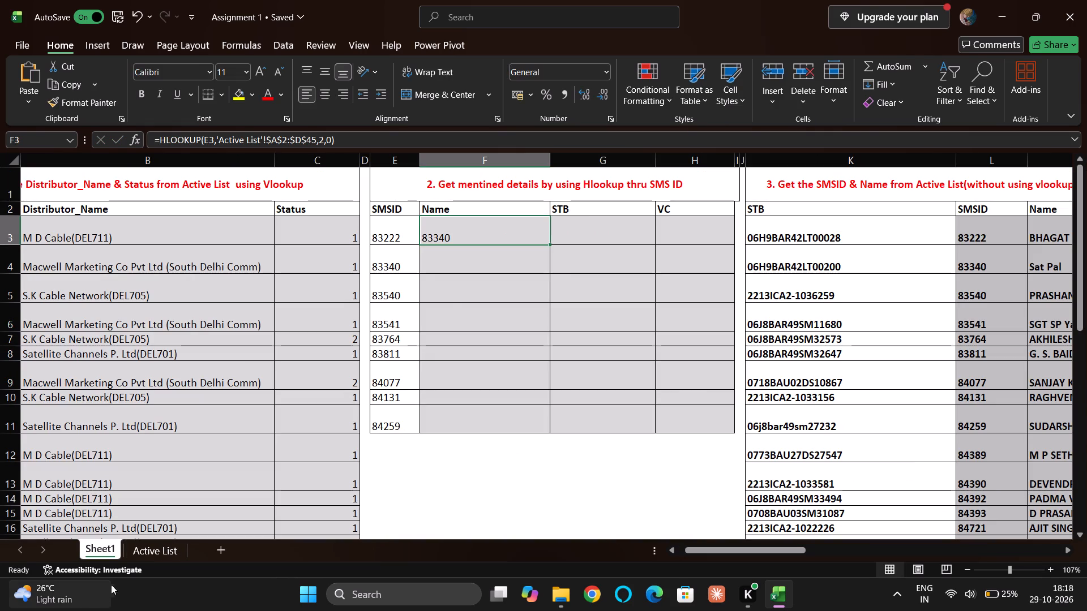
click(163, 548)
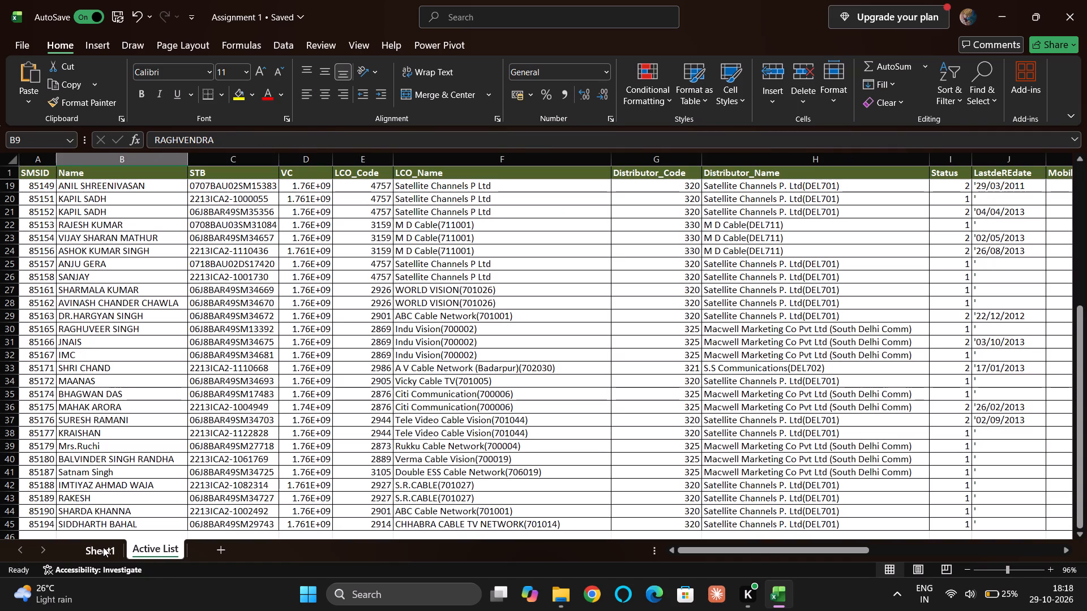
click(103, 547)
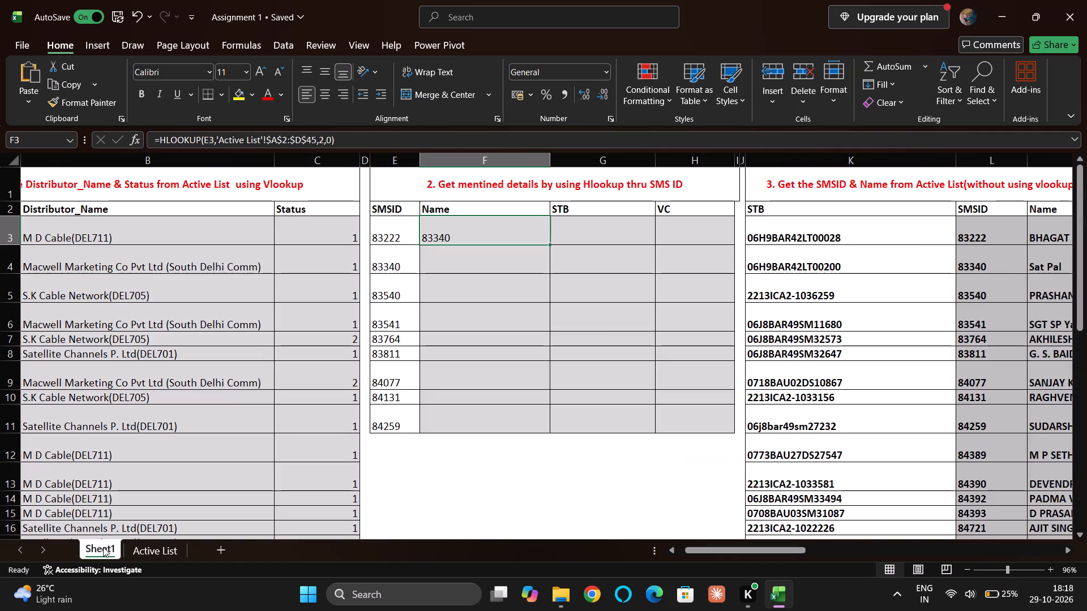
click(151, 549)
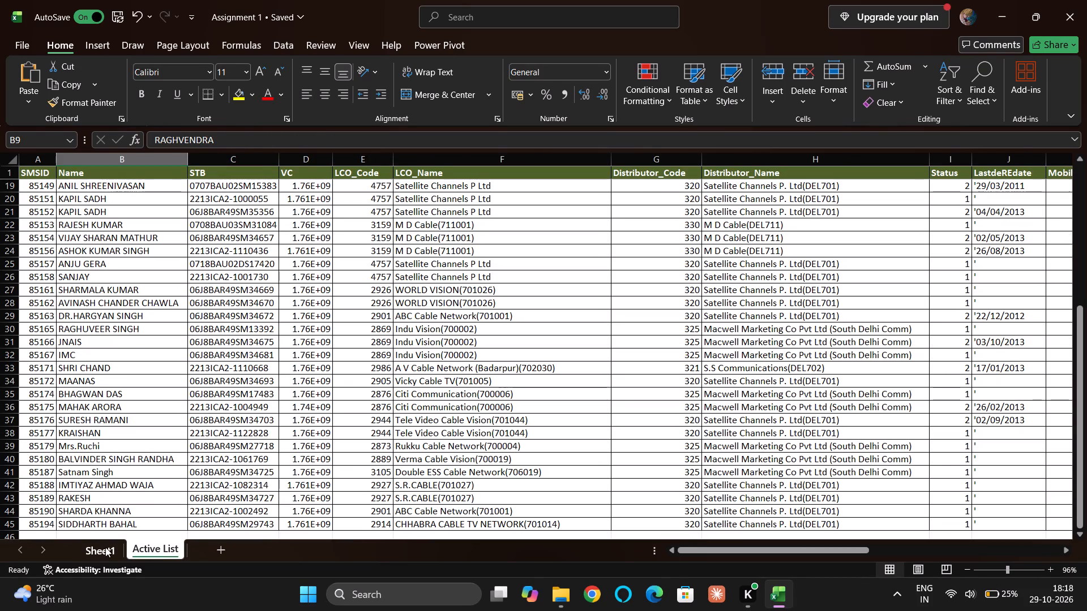
scroll(150, 476, down, 5)
scroll(150, 476, up, 1)
scroll(150, 476, down, 1)
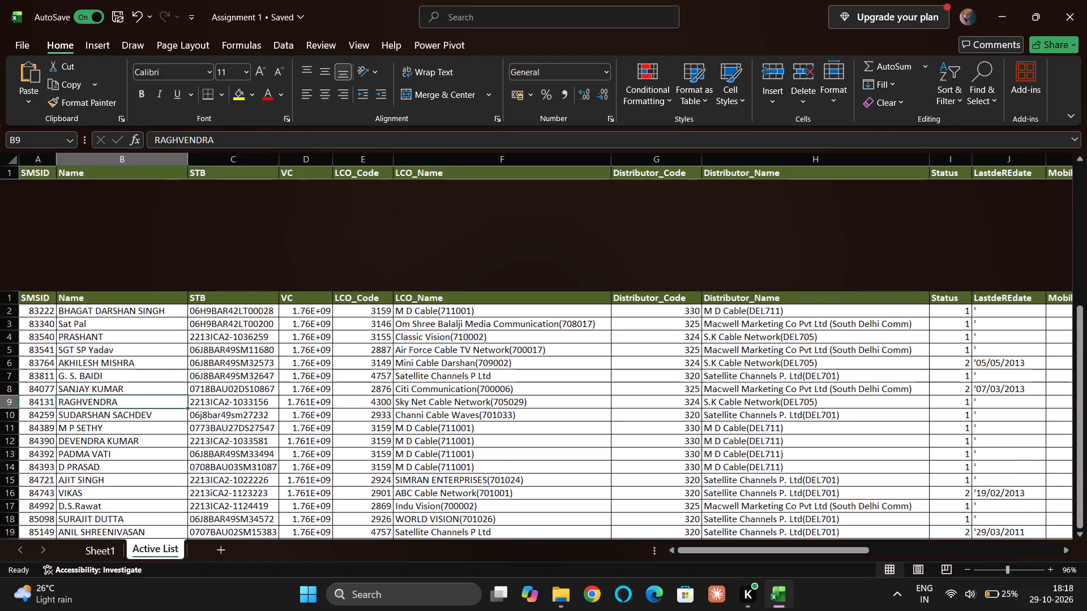
scroll(150, 476, down, 2)
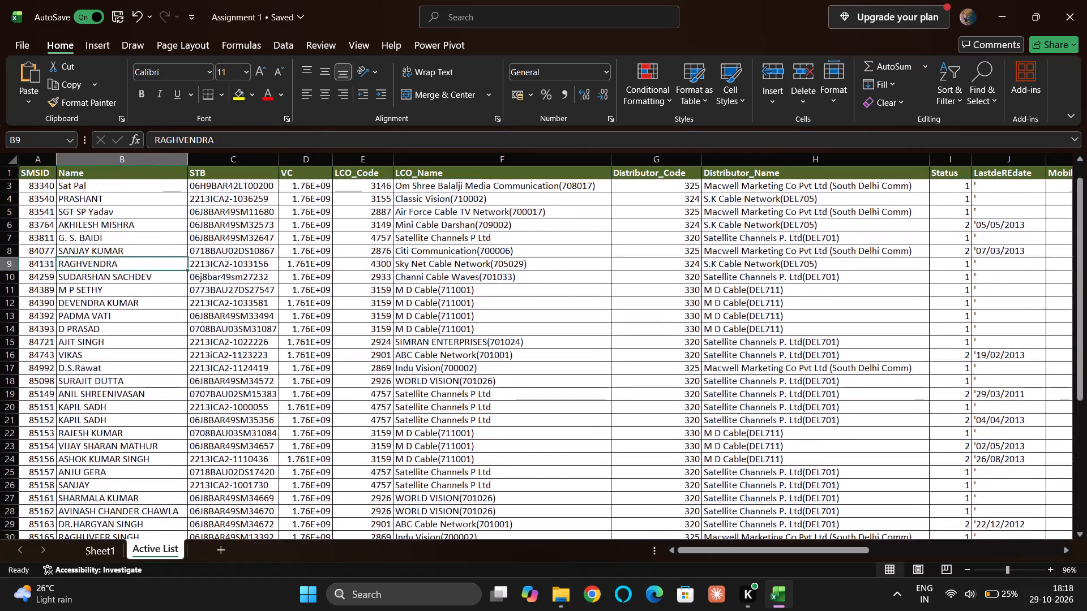
scroll(125, 253, right, 4)
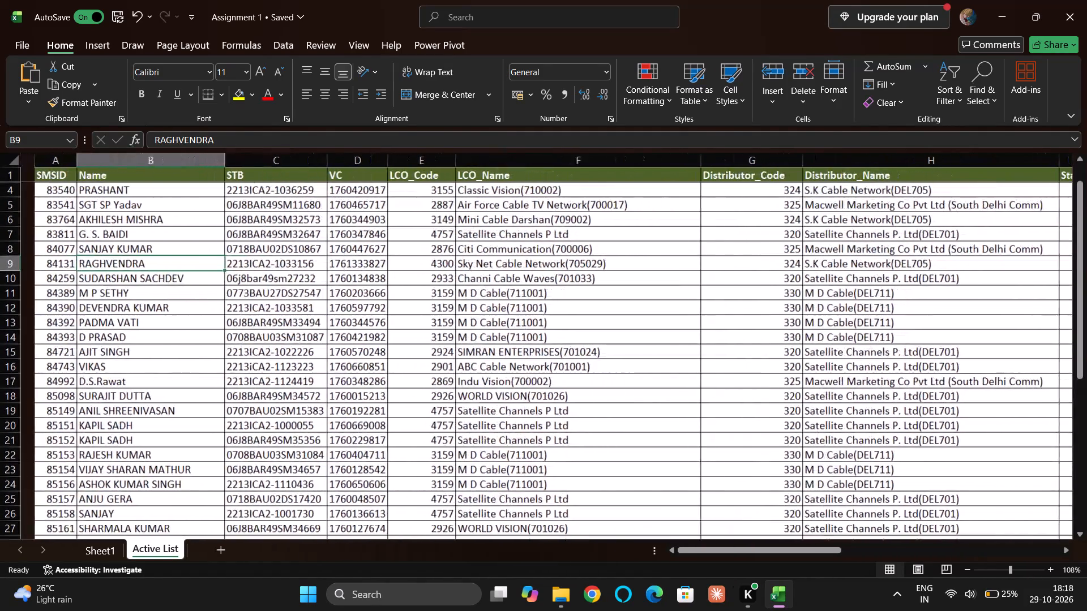
scroll(125, 253, up, 5)
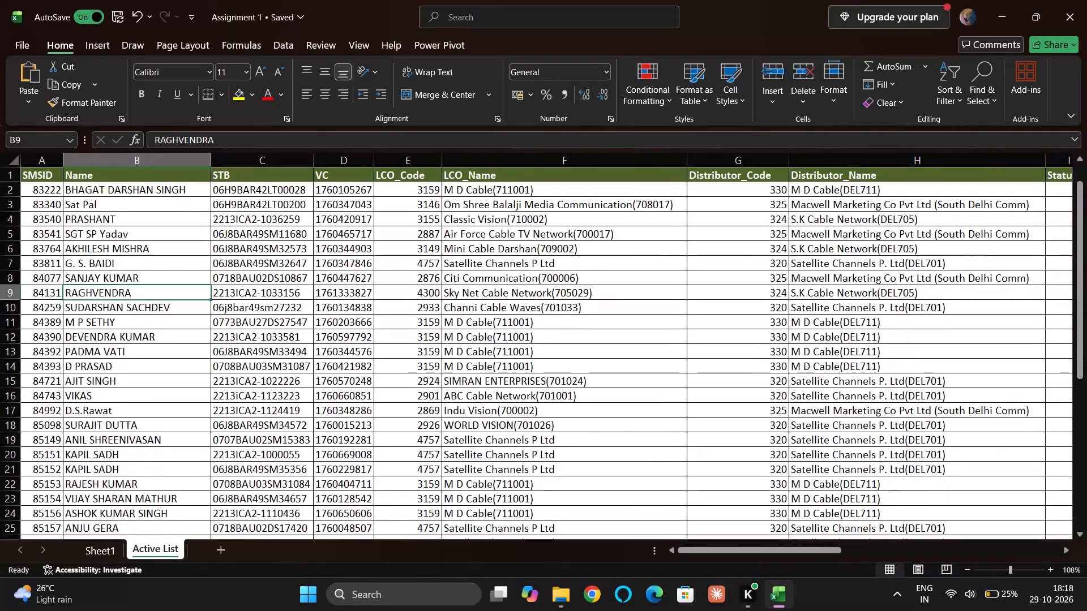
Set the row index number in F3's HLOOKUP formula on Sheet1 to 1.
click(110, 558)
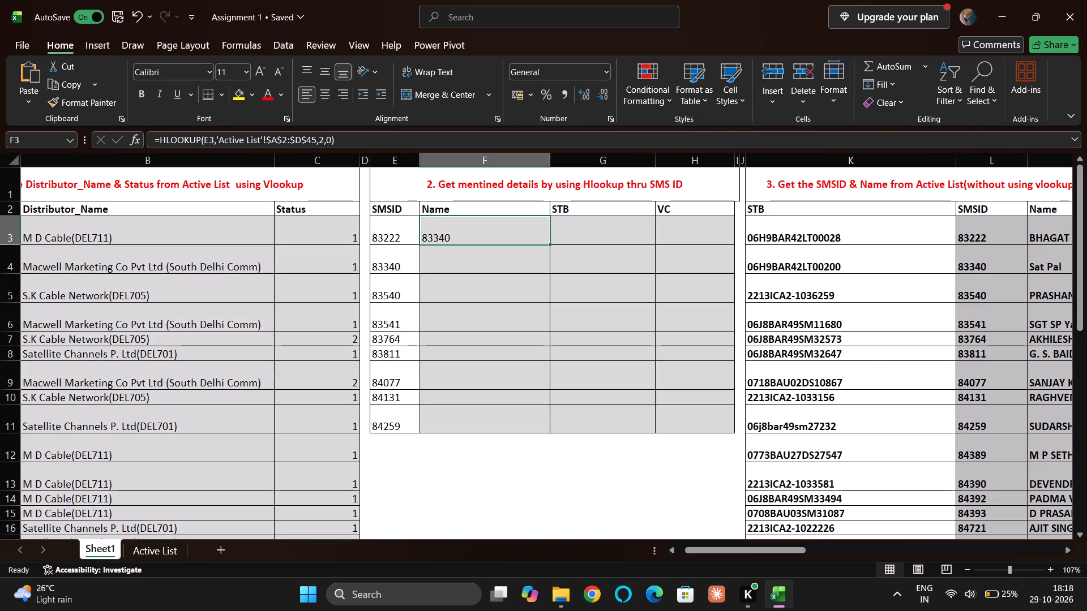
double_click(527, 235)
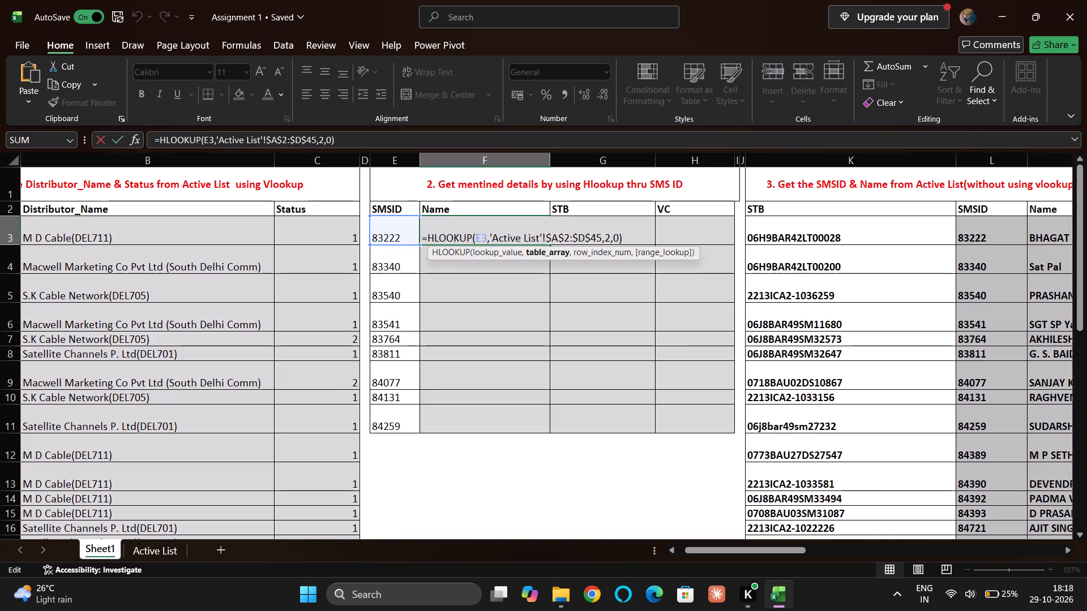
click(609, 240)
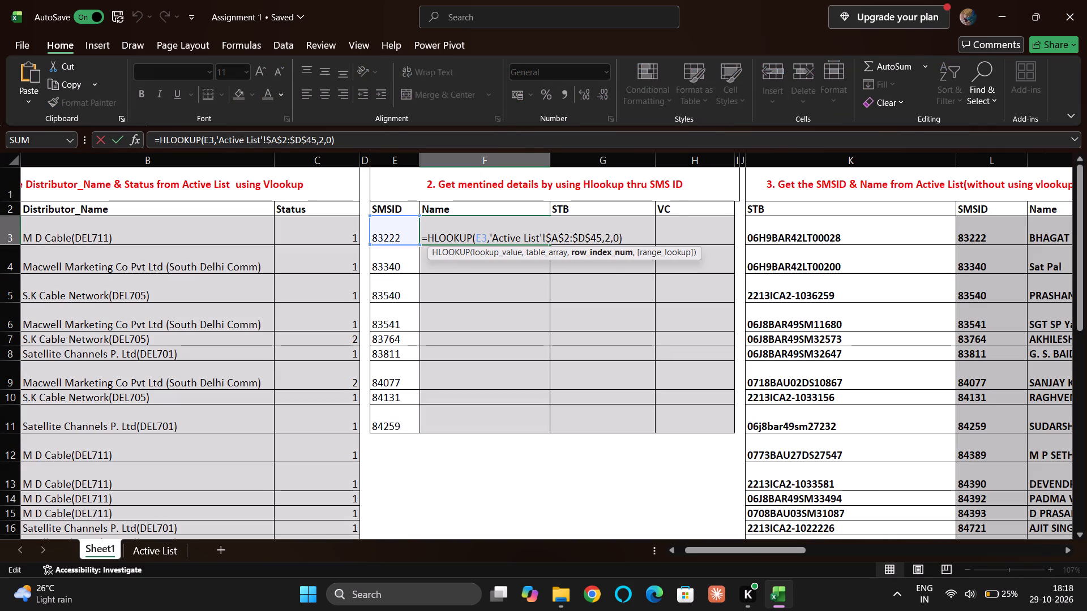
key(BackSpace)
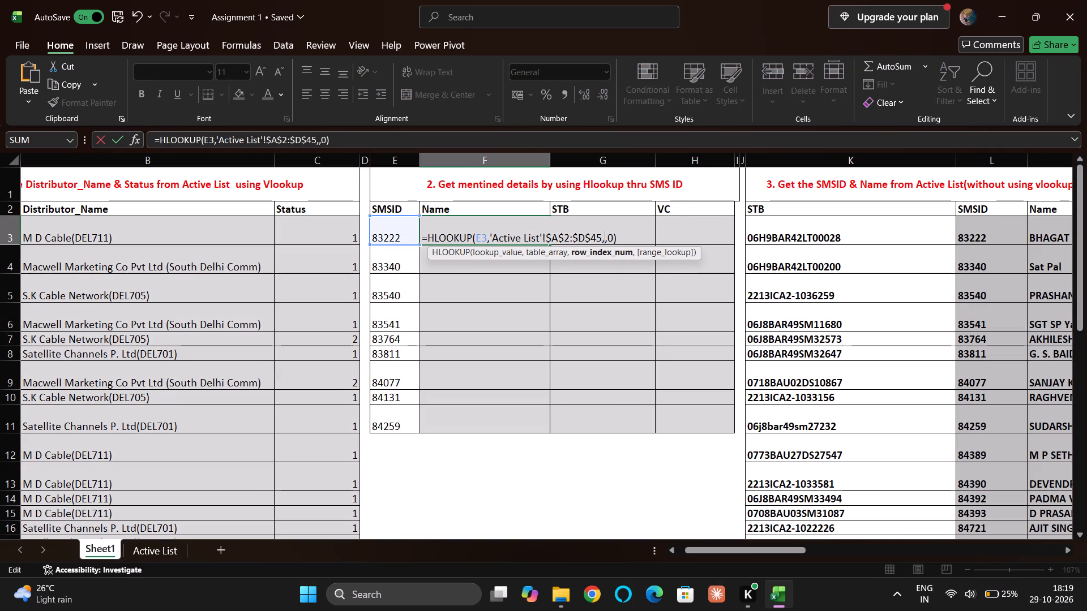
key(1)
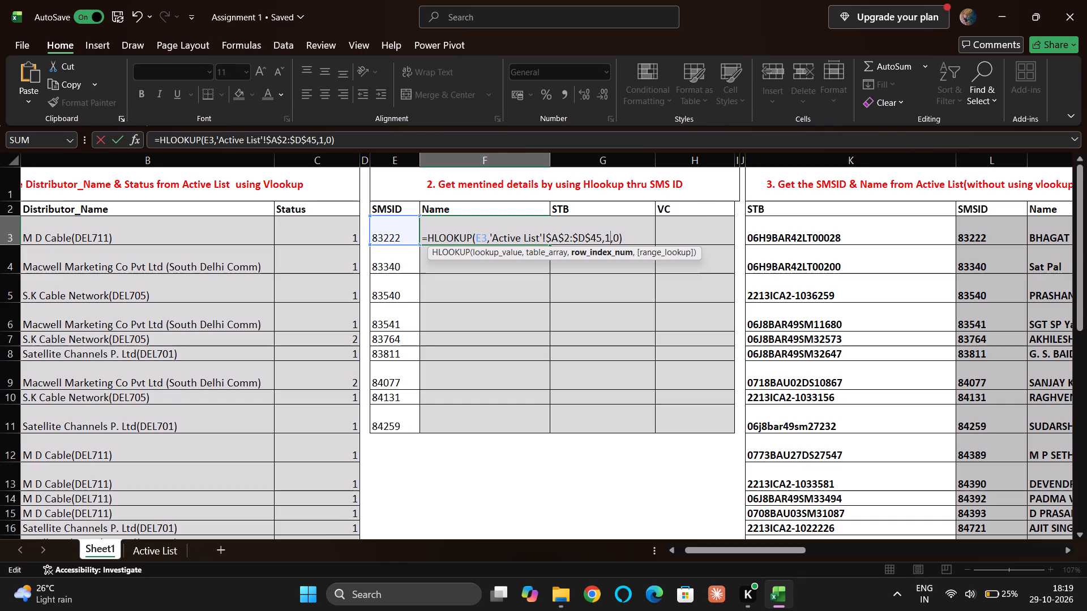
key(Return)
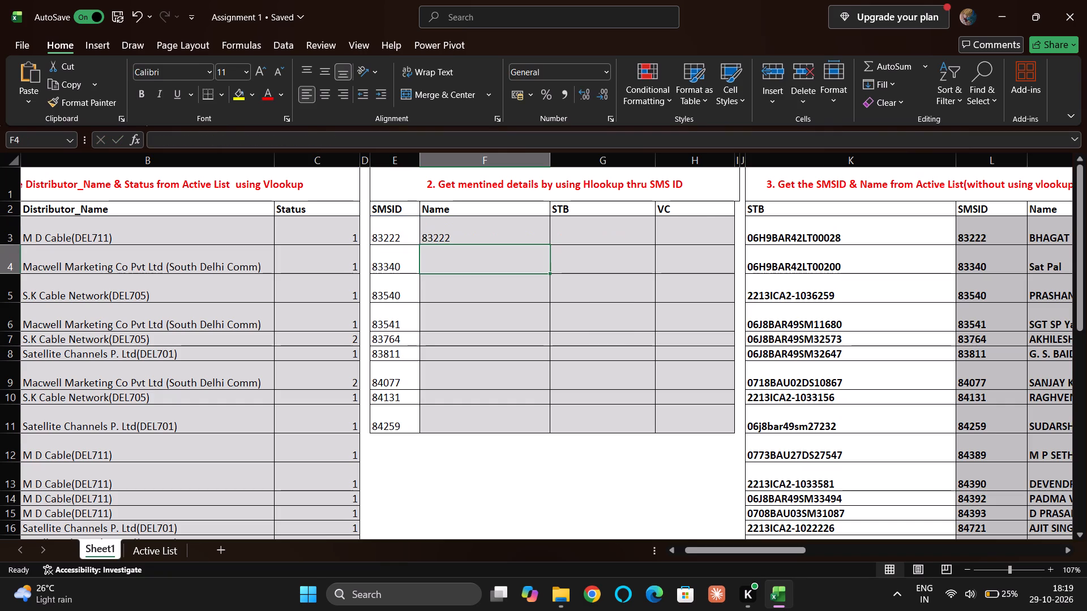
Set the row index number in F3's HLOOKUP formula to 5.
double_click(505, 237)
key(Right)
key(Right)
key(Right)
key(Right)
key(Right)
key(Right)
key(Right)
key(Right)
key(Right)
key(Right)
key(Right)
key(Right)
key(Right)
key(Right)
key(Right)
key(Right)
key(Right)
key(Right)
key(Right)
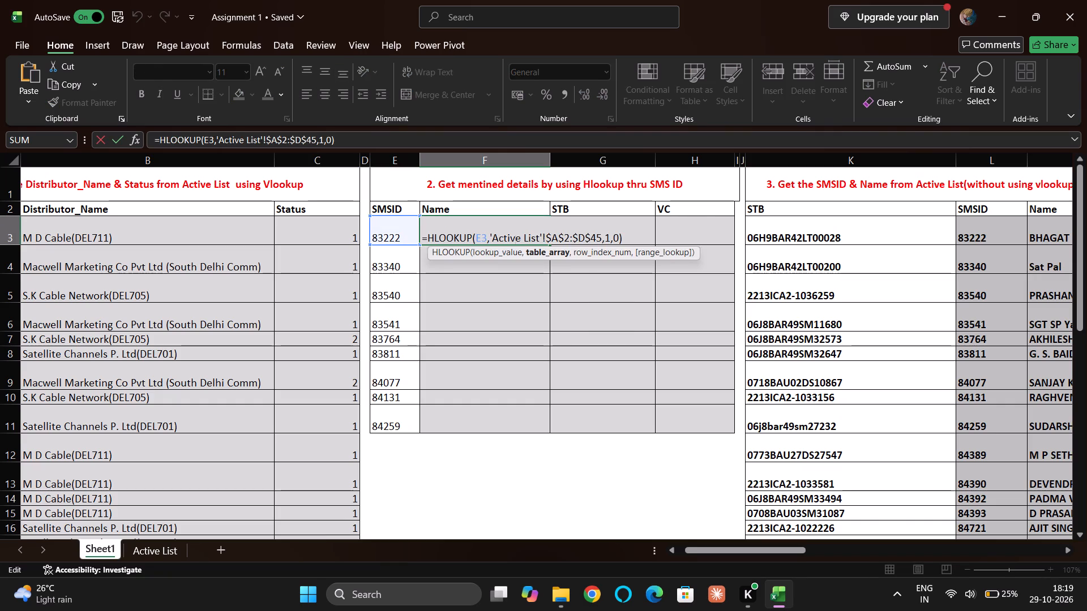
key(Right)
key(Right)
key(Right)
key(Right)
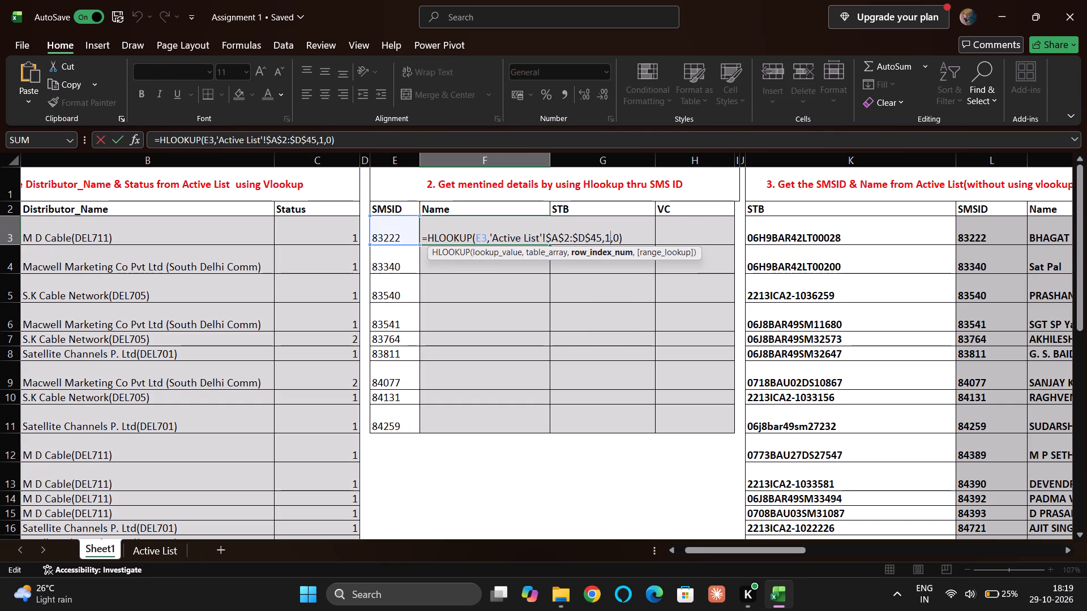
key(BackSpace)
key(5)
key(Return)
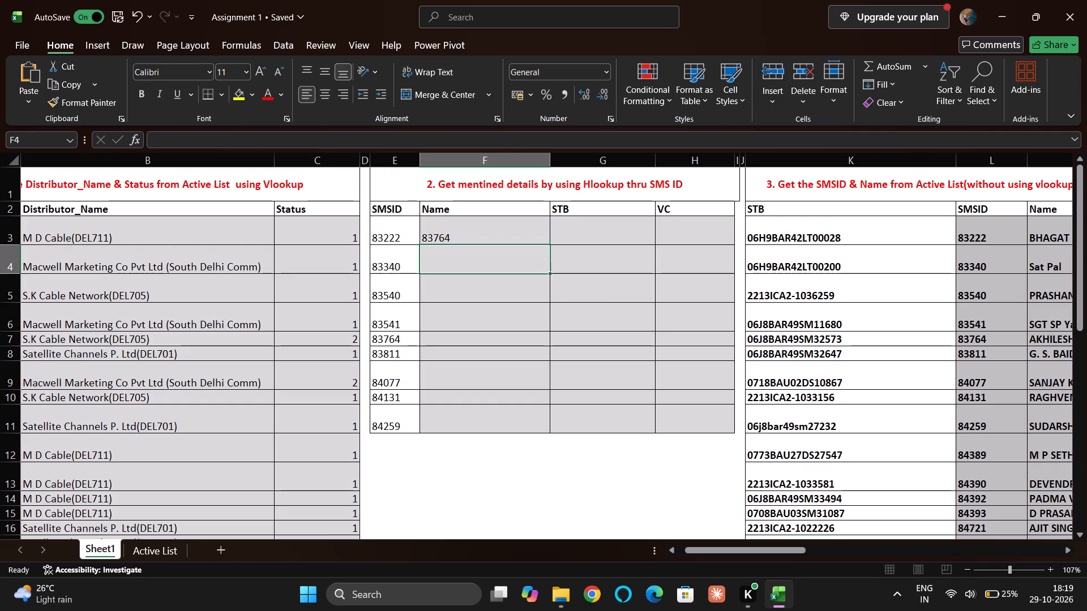
Count down the SMSID column of Active List from A2 to A6 to trace what the row index picks.
click(156, 552)
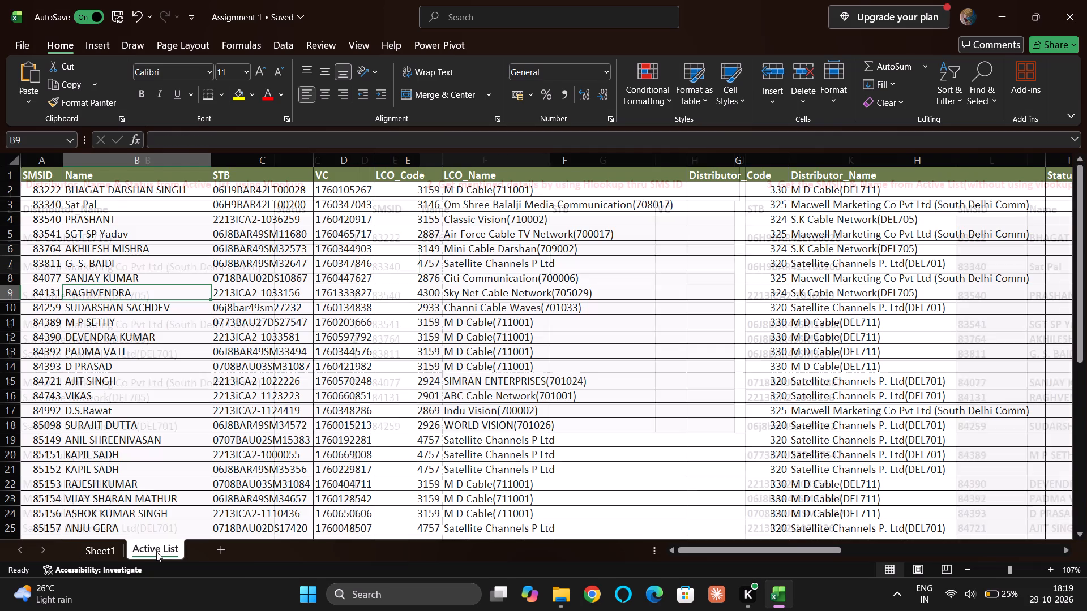
click(53, 190)
key(Down)
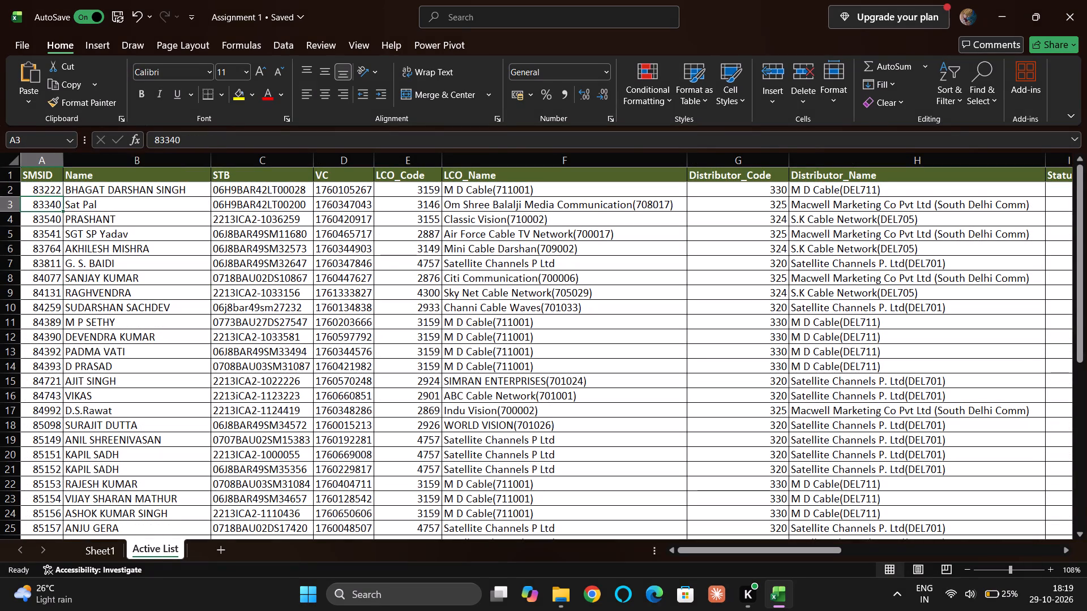
key(Down)
key(Down)
key(Down)
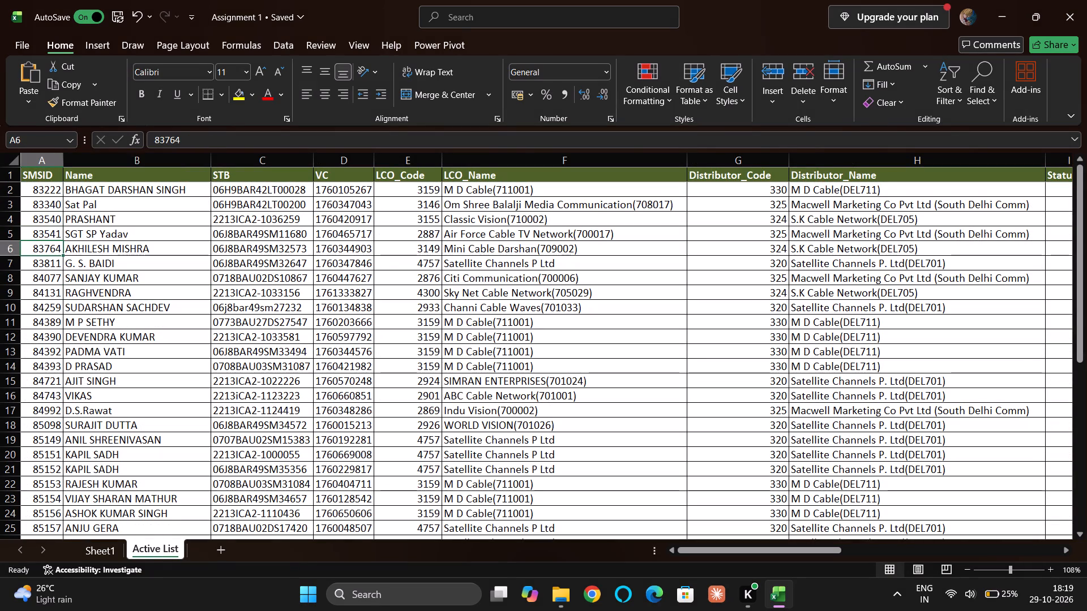
Remove the row index and range lookup arguments from the end of F3's HLOOKUP formula on Sheet1.
click(109, 550)
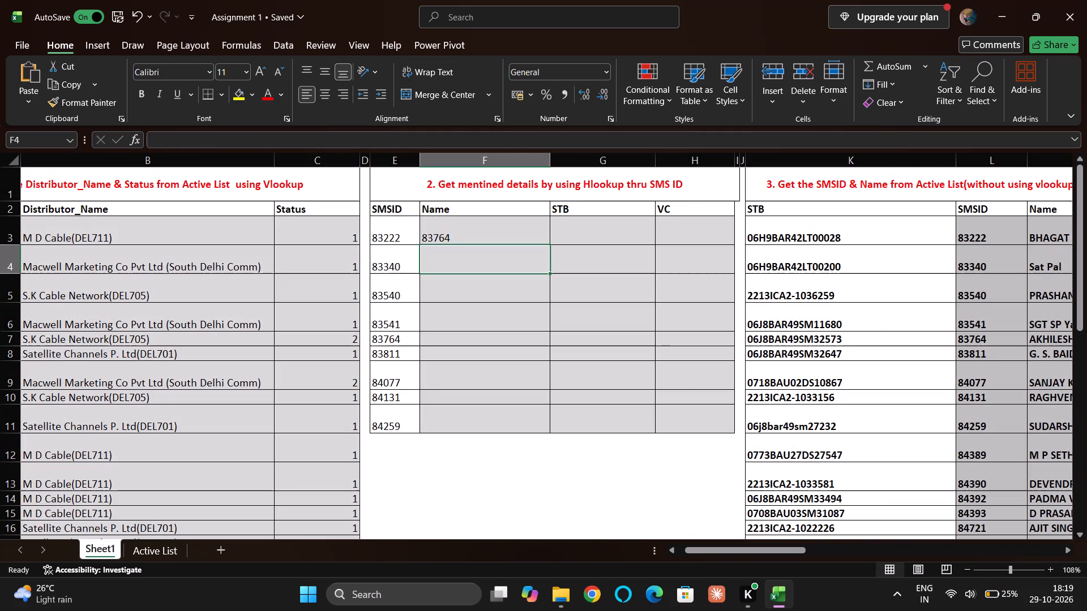
double_click(460, 238)
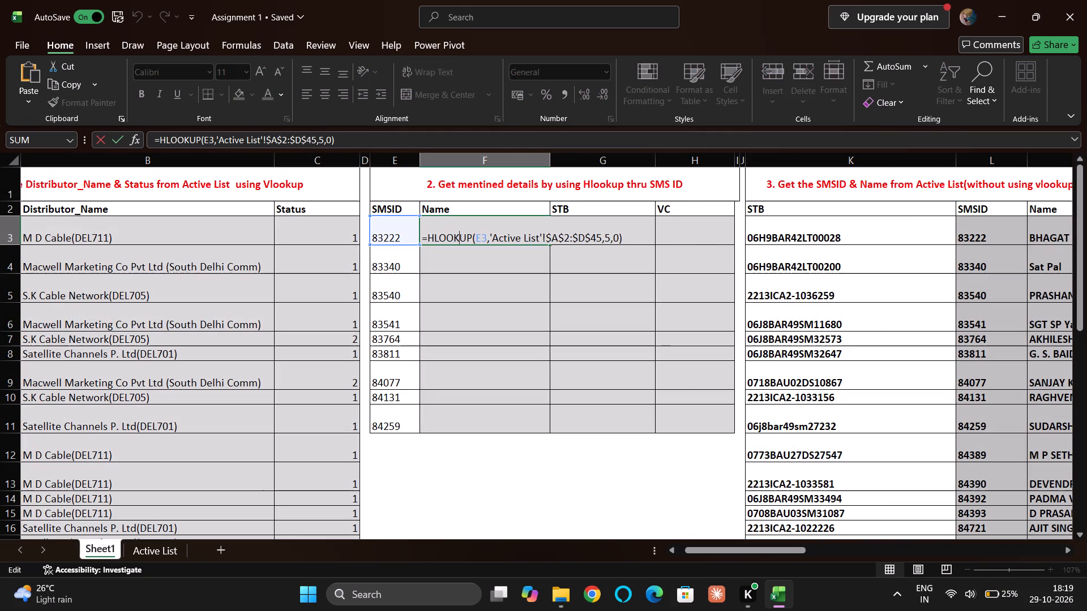
click(633, 237)
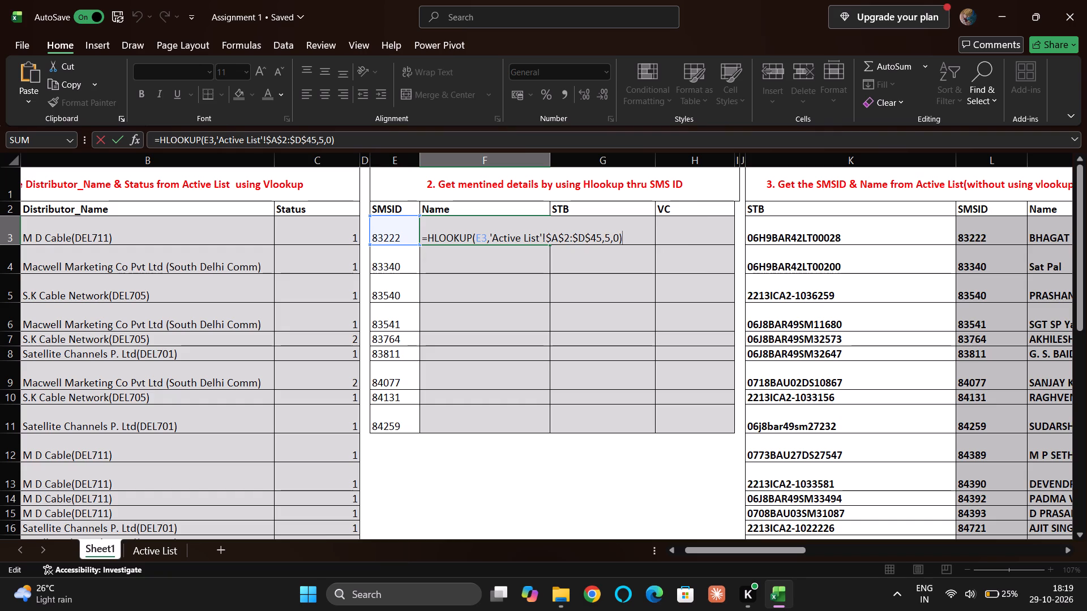
key(BackSpace)
key(BackSpace)
key(BackSpace)
key(BackSpace)
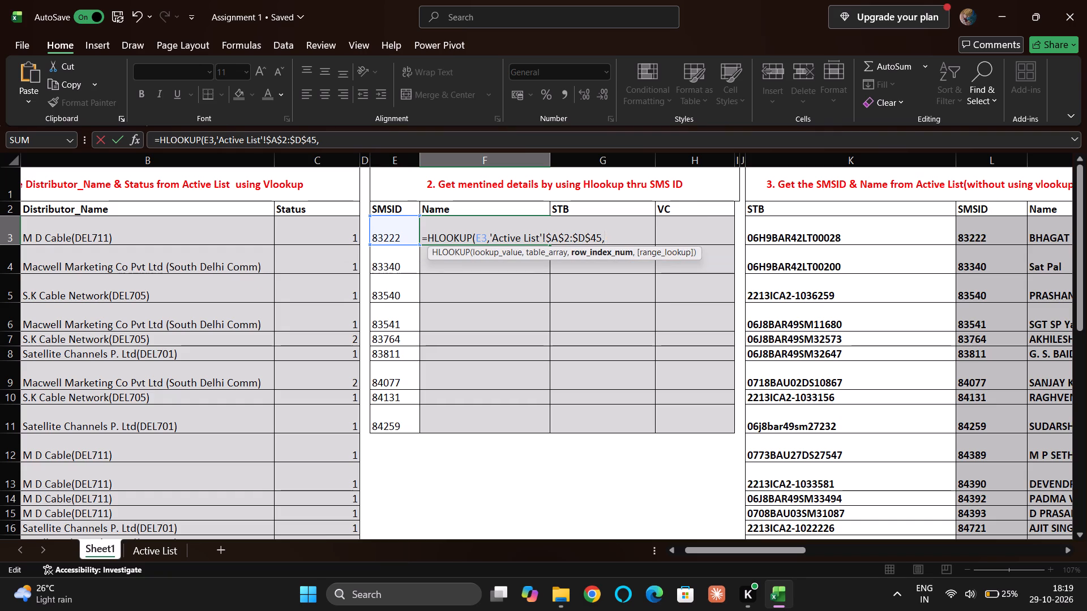
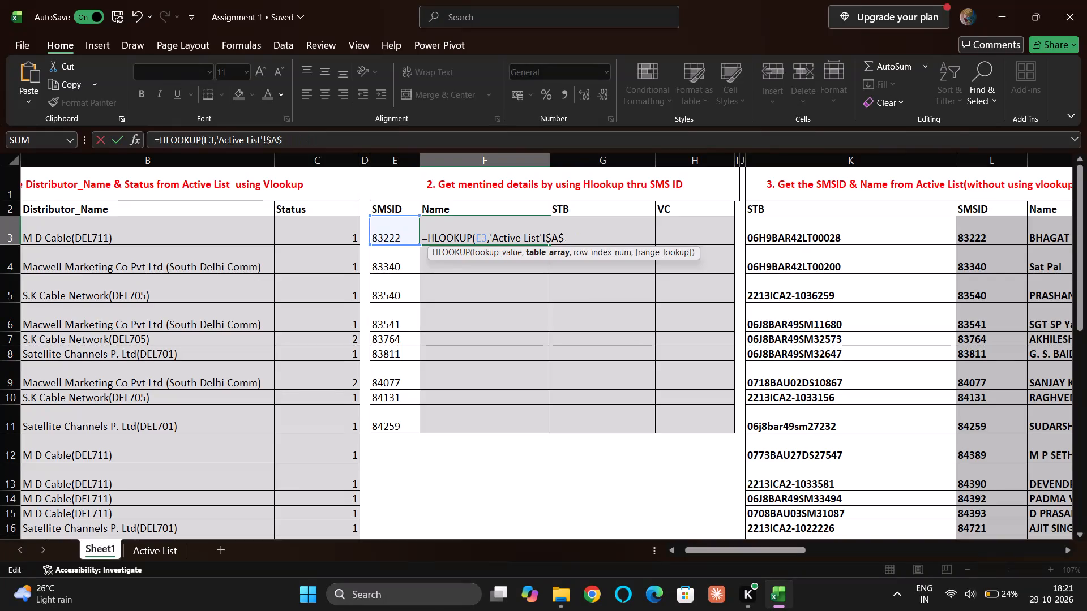
Replace the partial table array and lookup value in F3's HLOOKUP formula with the Name header reference F$2.
key(BackSpace)
key(BackSpace)
key(BackSpace)
key(BackSpace)
key(BackSpace)
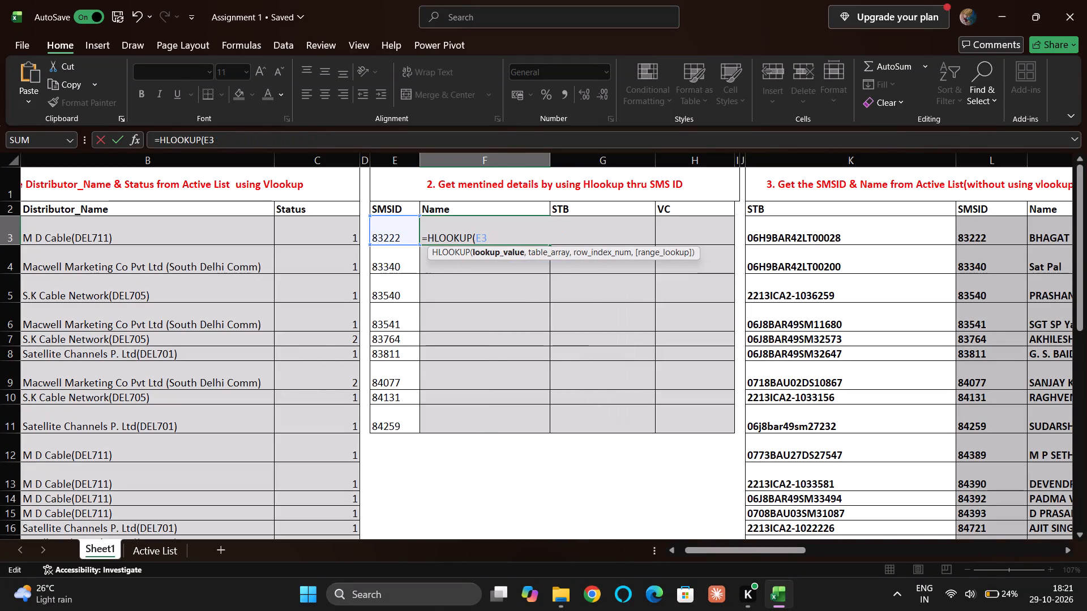
key(BackSpace)
key(BackSpace)
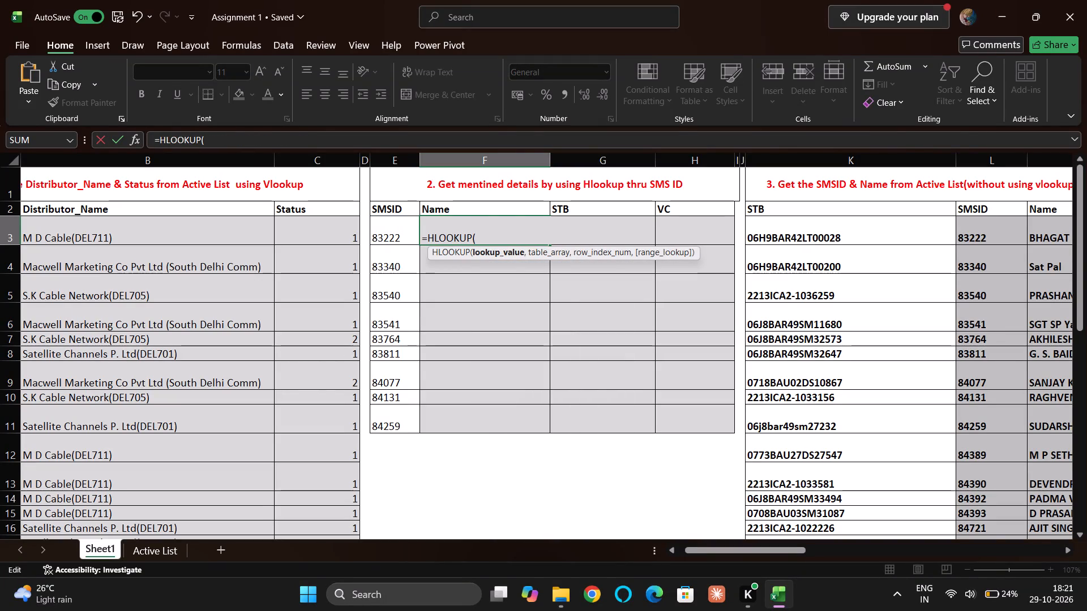
click(474, 210)
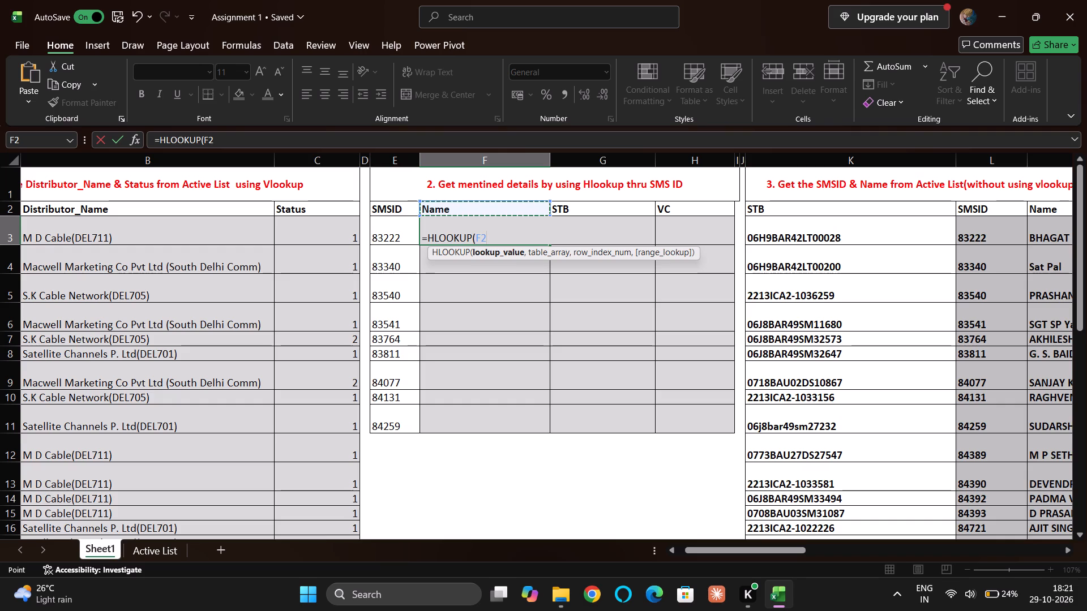
key(comma)
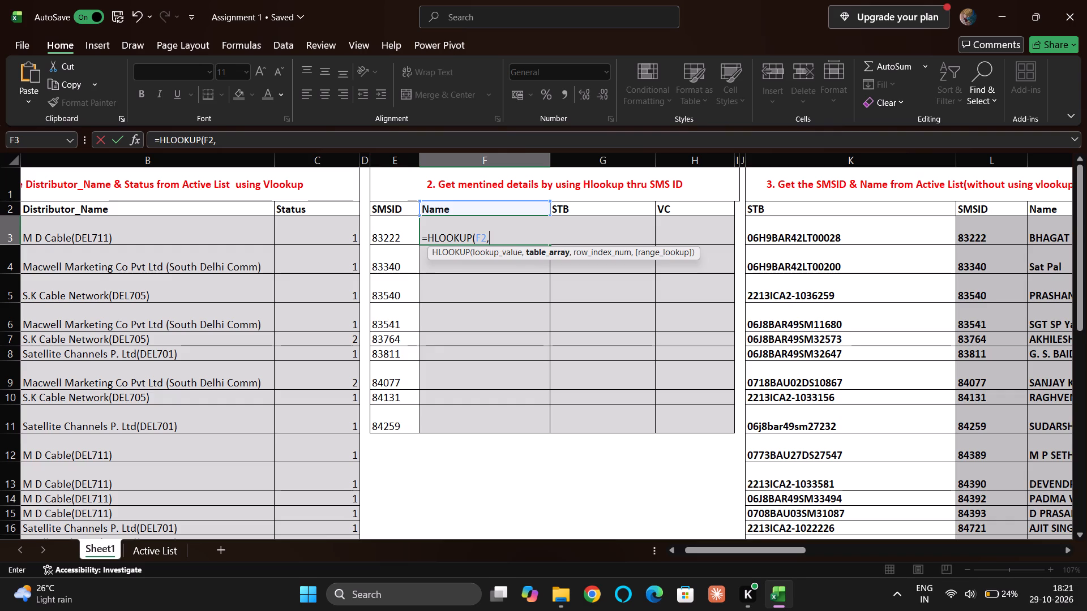
key(BackSpace)
key(F4)
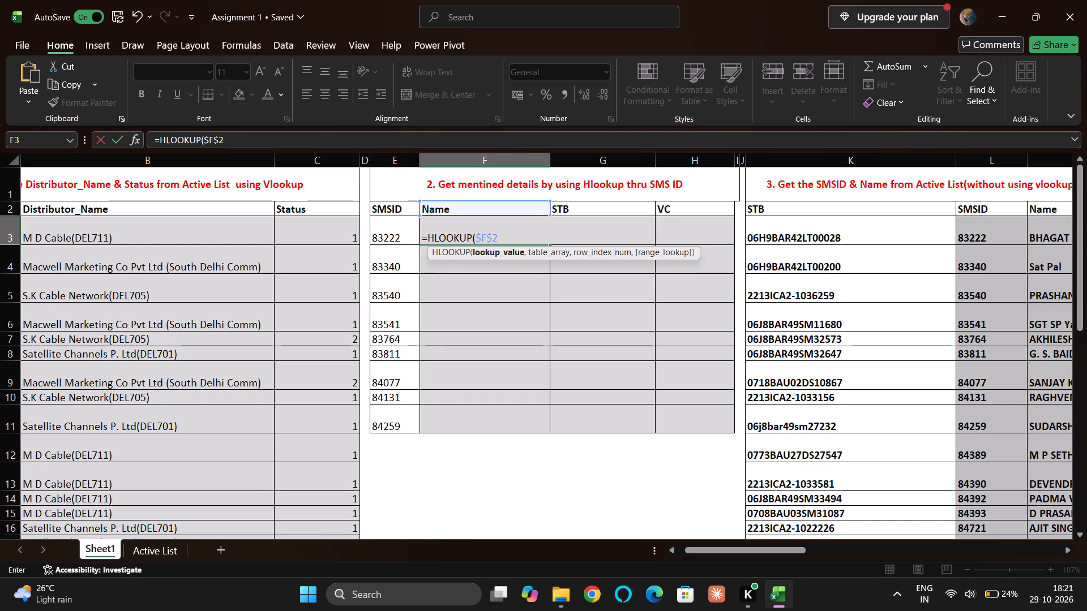
key(F4)
key(comma)
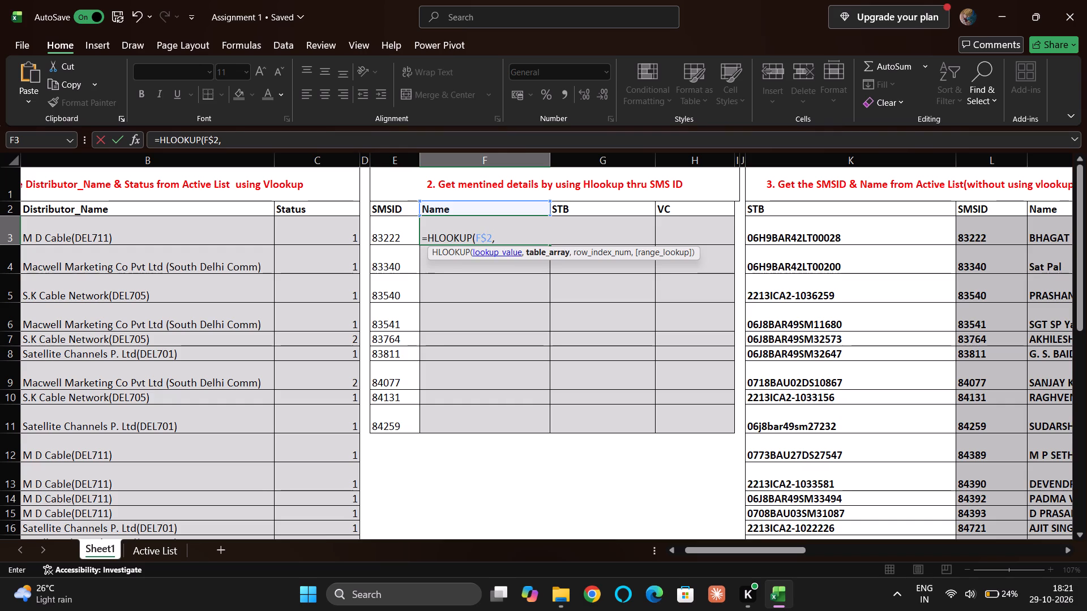
Set the HLOOKUP table array to the Active List range $A$1:$D$45, leaving the formula ready for the row index argument.
click(150, 551)
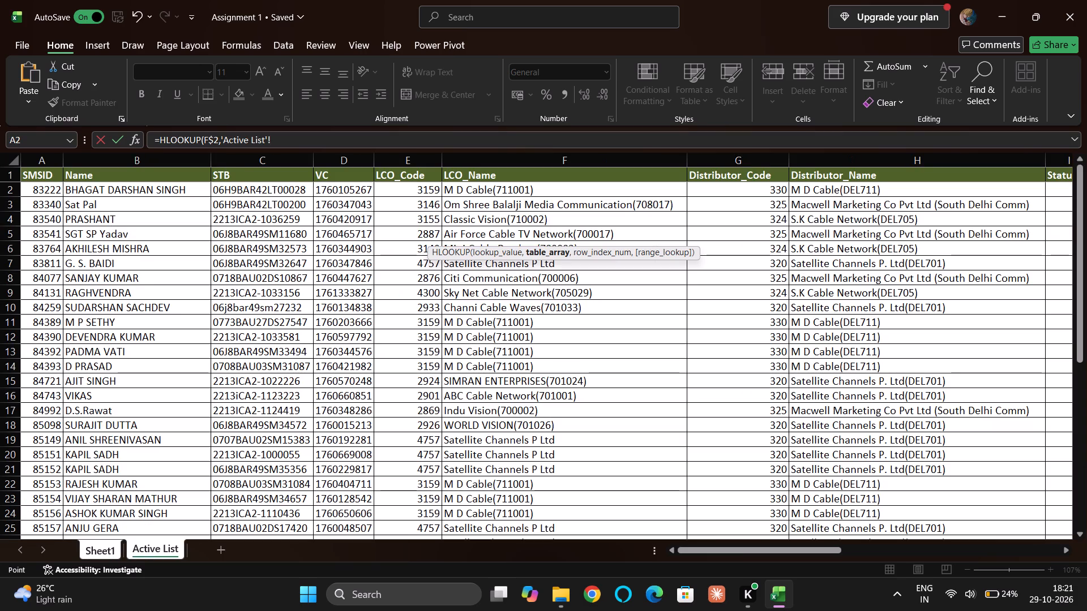
drag(48, 179, 330, 186)
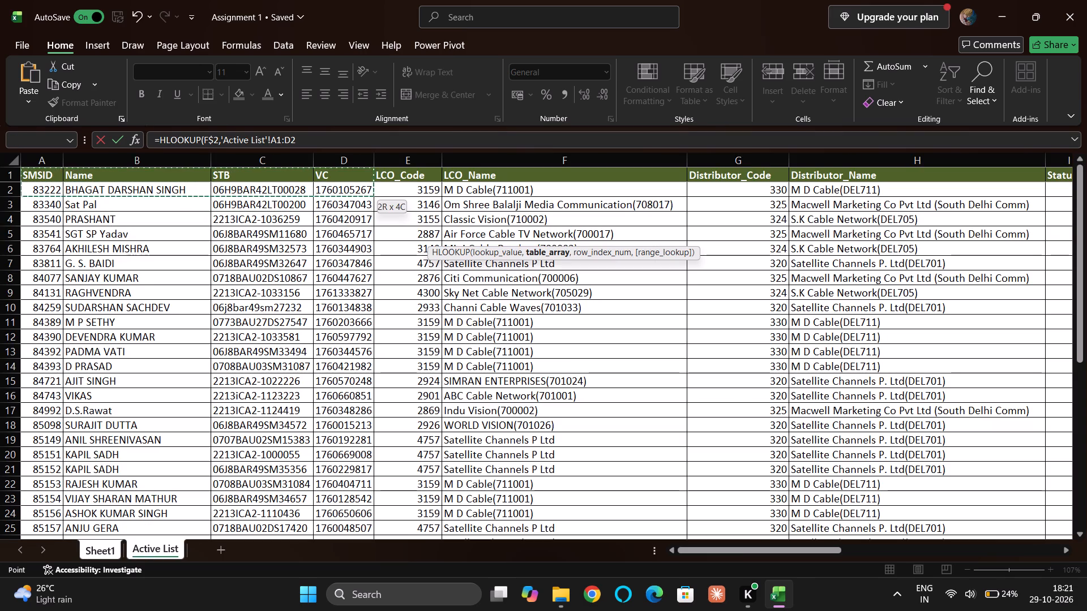
drag(330, 186, 341, 179)
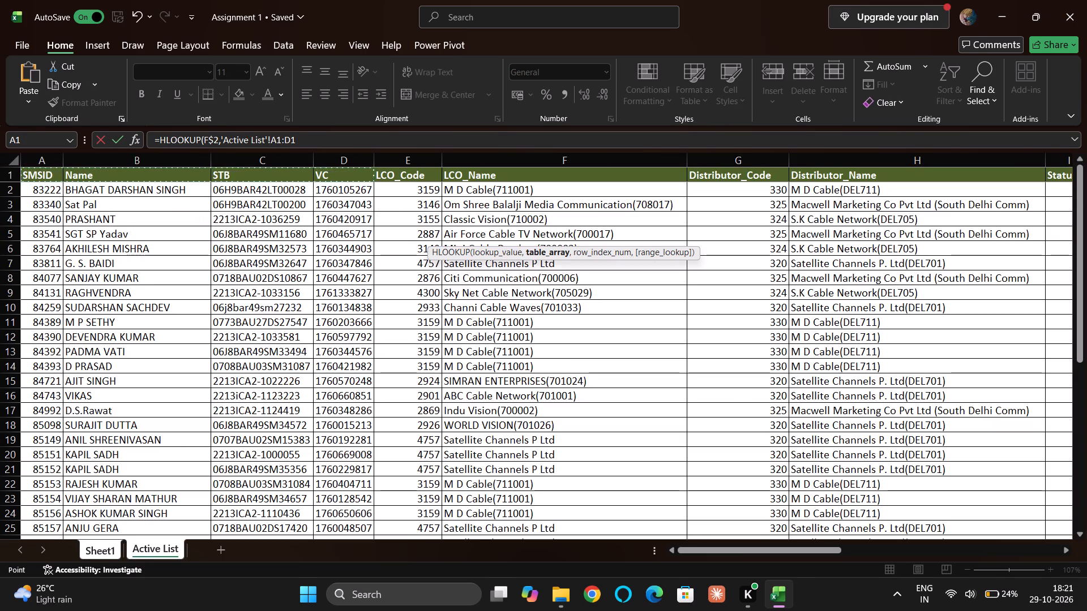
key(ctrl+shift+Down)
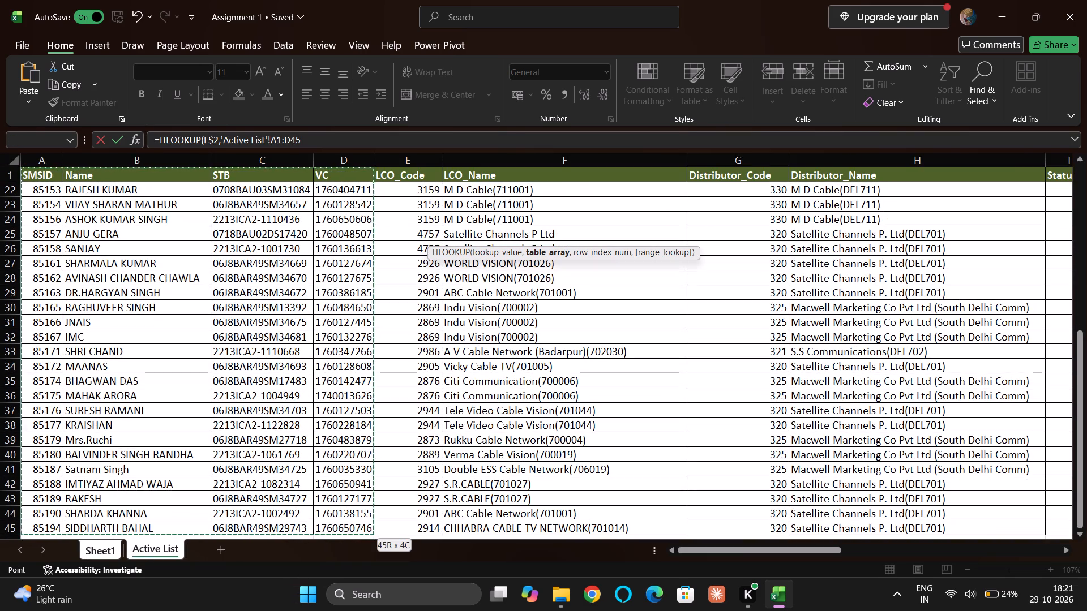
key(F4)
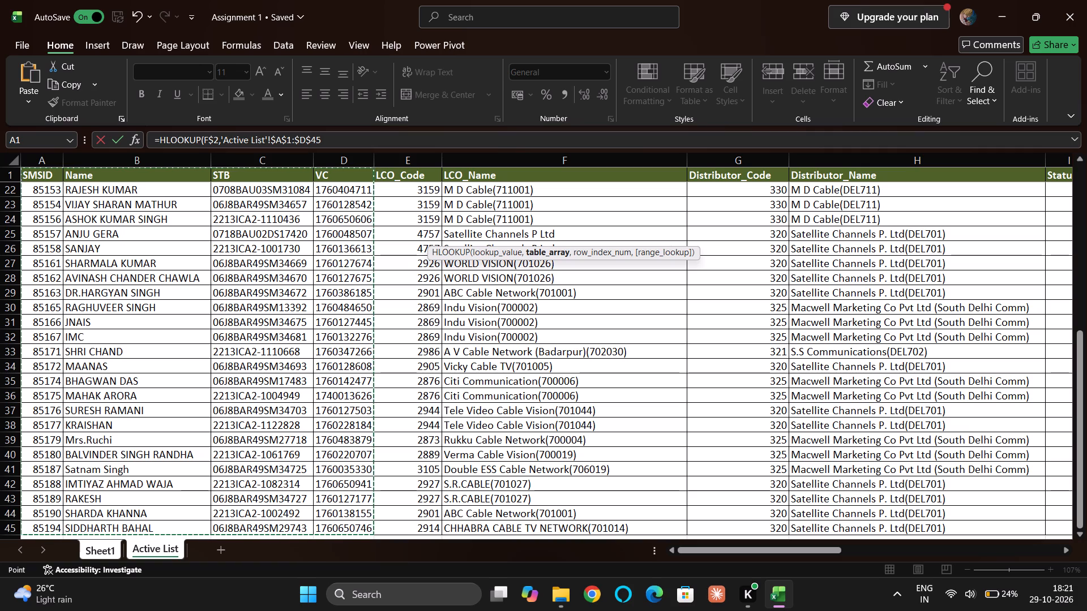
key(comma)
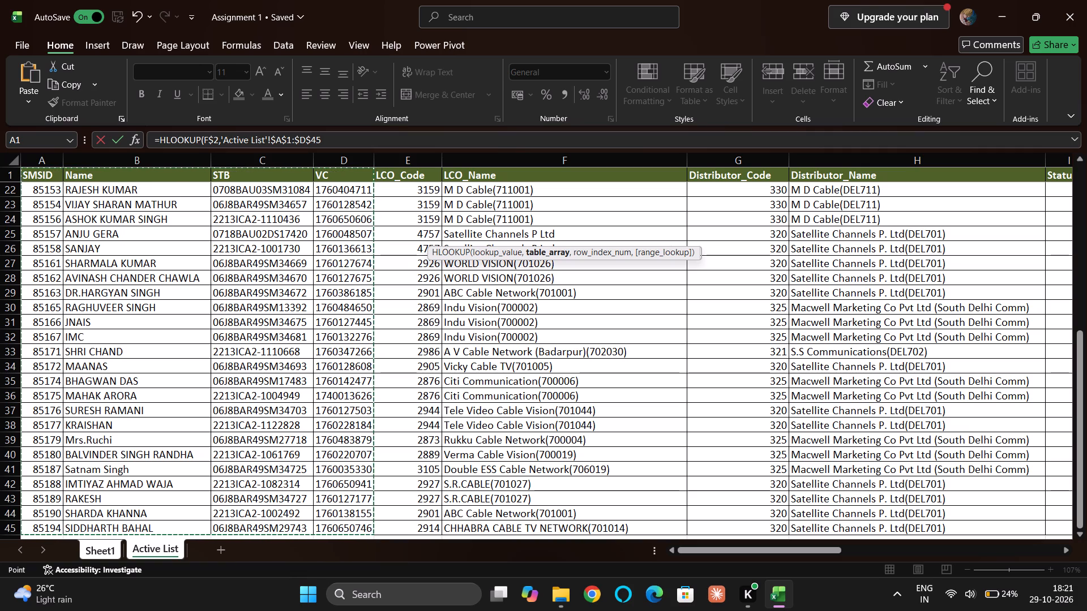
click(96, 544)
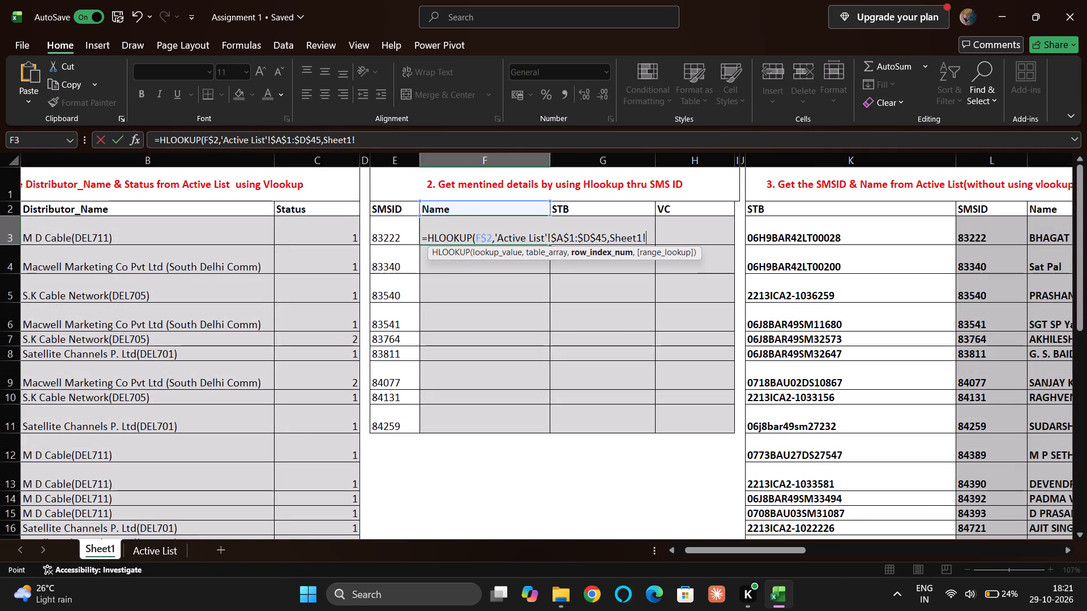
key(BackSpace)
key(BackSpace)
key(BackSpace)
key(BackSpace)
key(BackSpace)
key(BackSpace)
key(BackSpace)
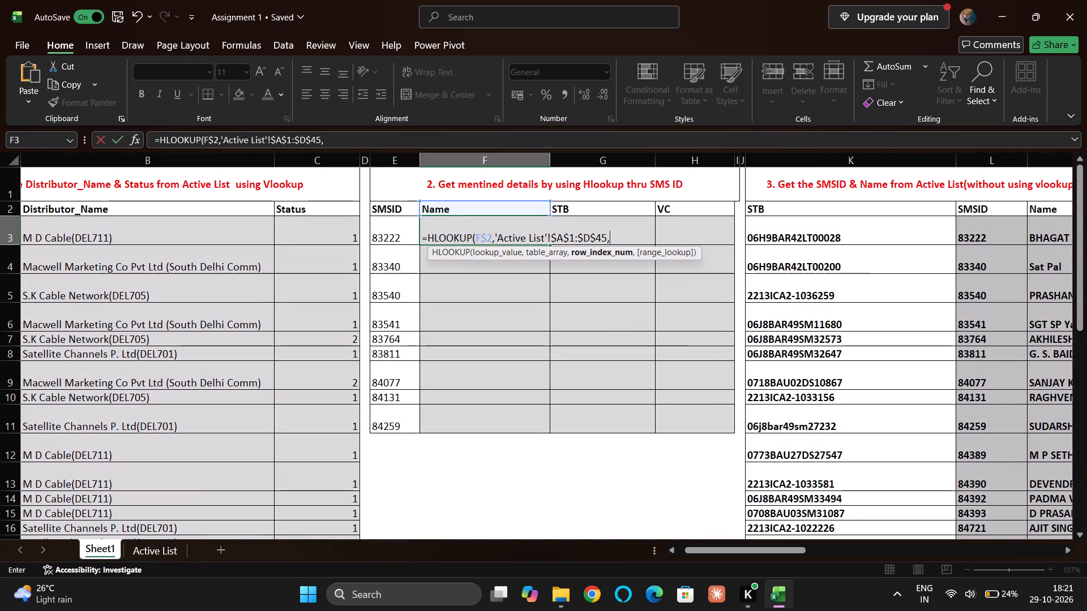
Begin a MATCH function as the row index, with the SMSID in Sheet1!$E3 as its lookup value.
text(match)
key(Tab)
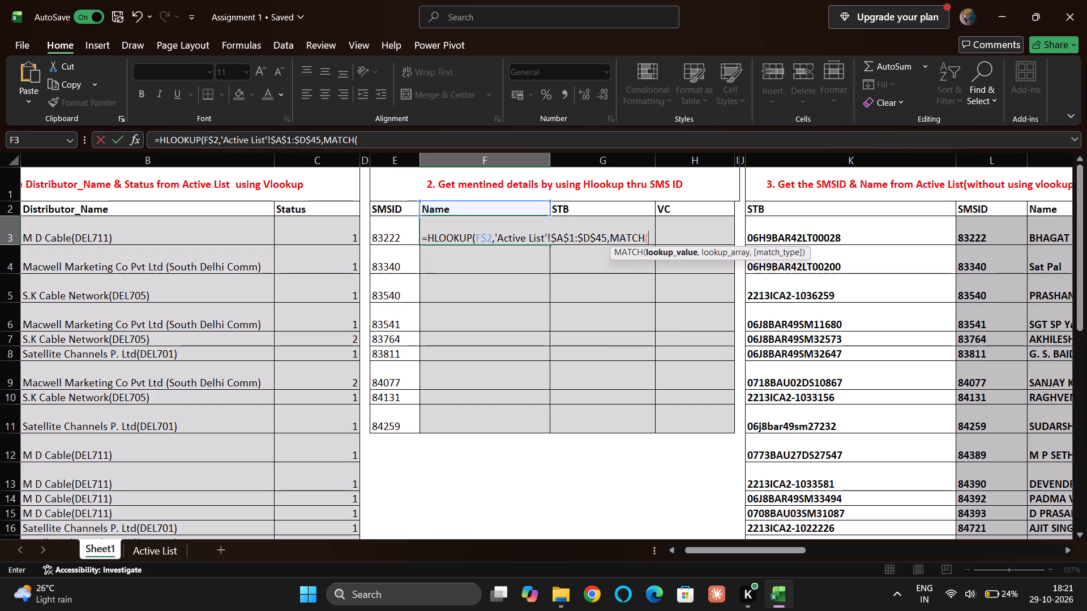
click(391, 227)
key(comma)
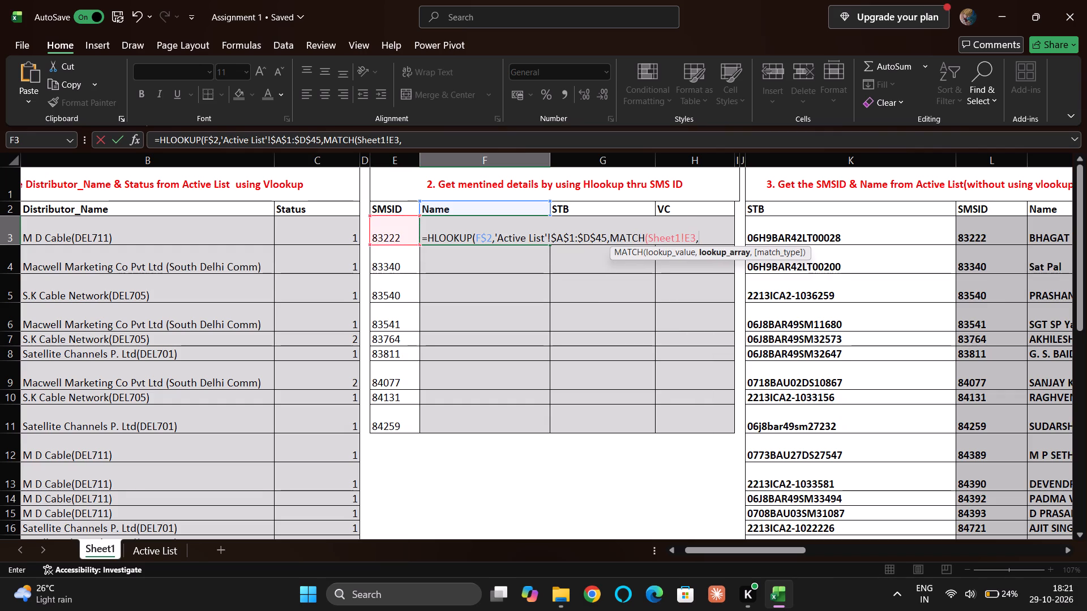
key(BackSpace)
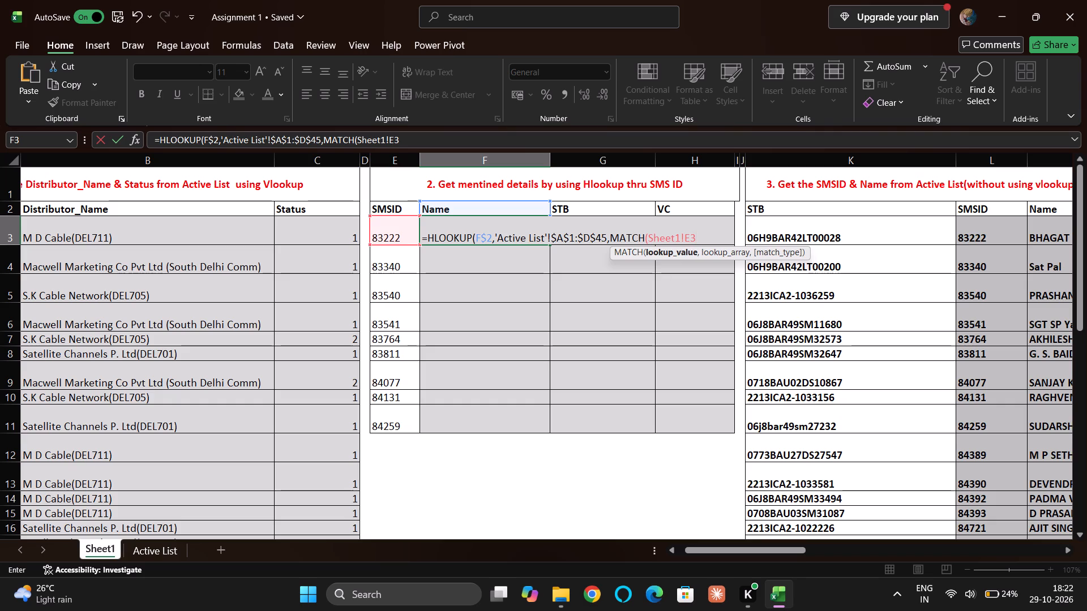
key(F4)
key(F4)
key(F4)
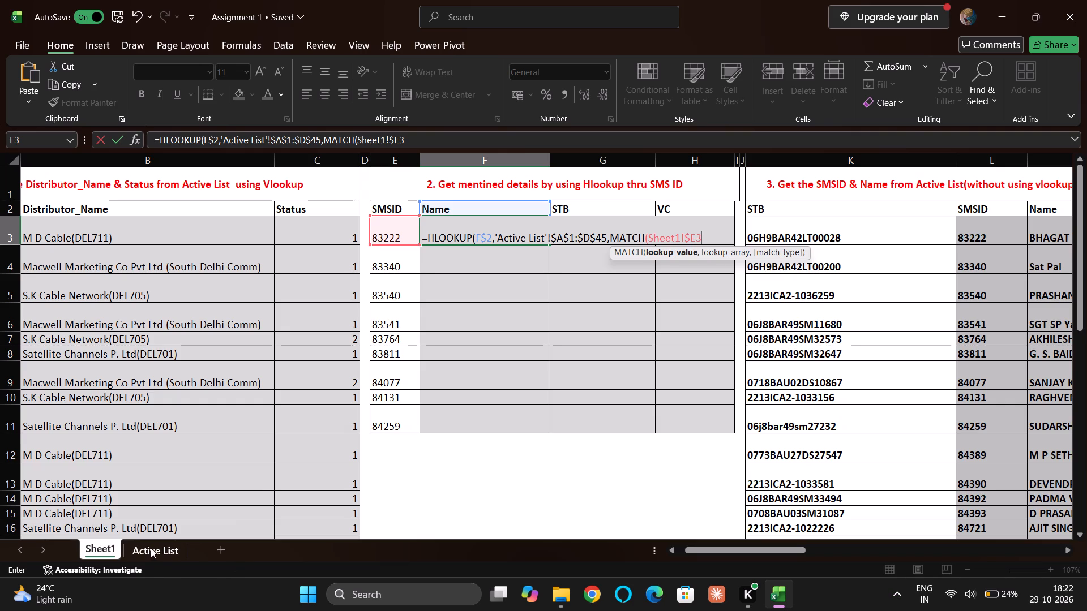
key(comma)
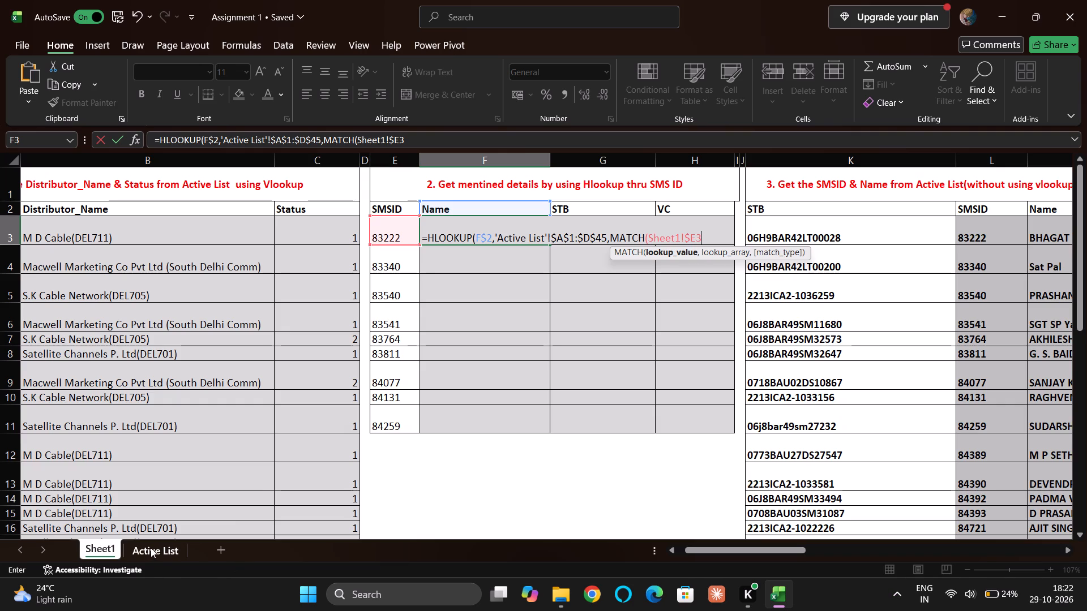
Complete the MATCH with Active List column A:A and match type 0, and finish the HLOOKUP with range lookup 0.
click(151, 548)
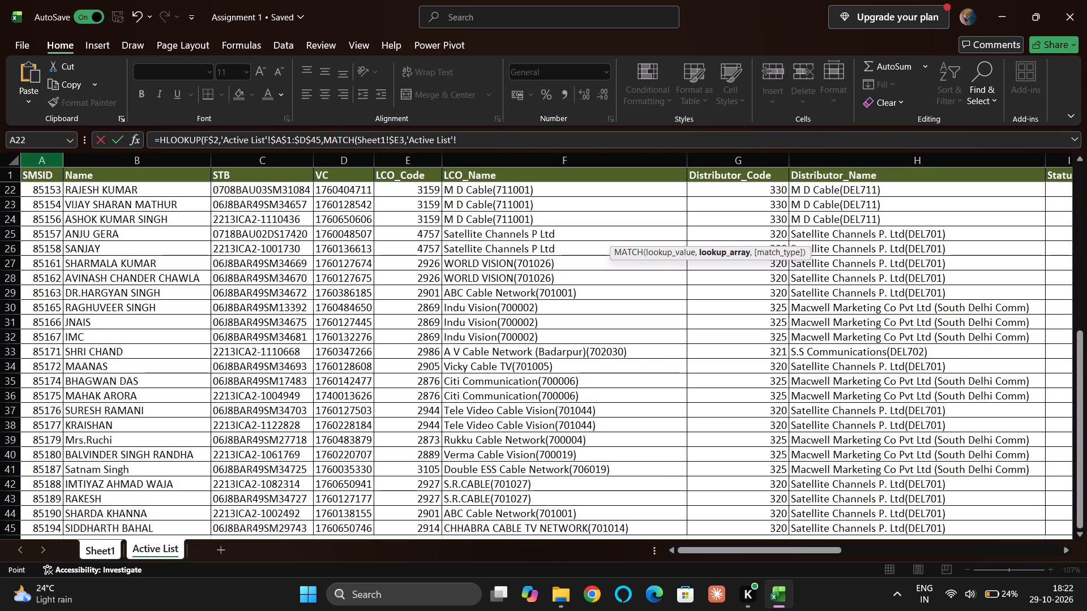
click(48, 158)
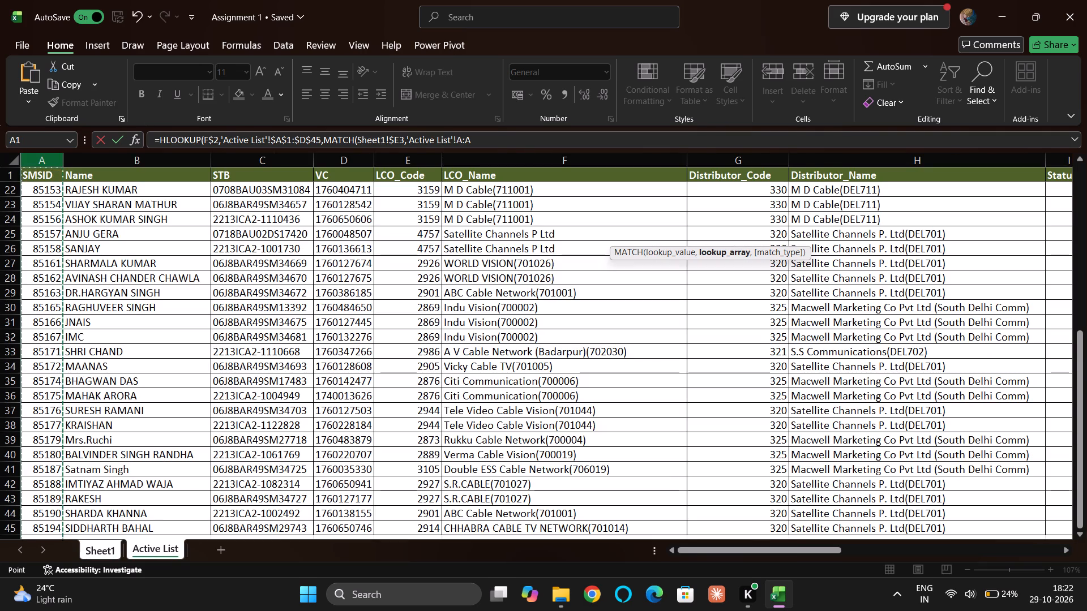
key(comma)
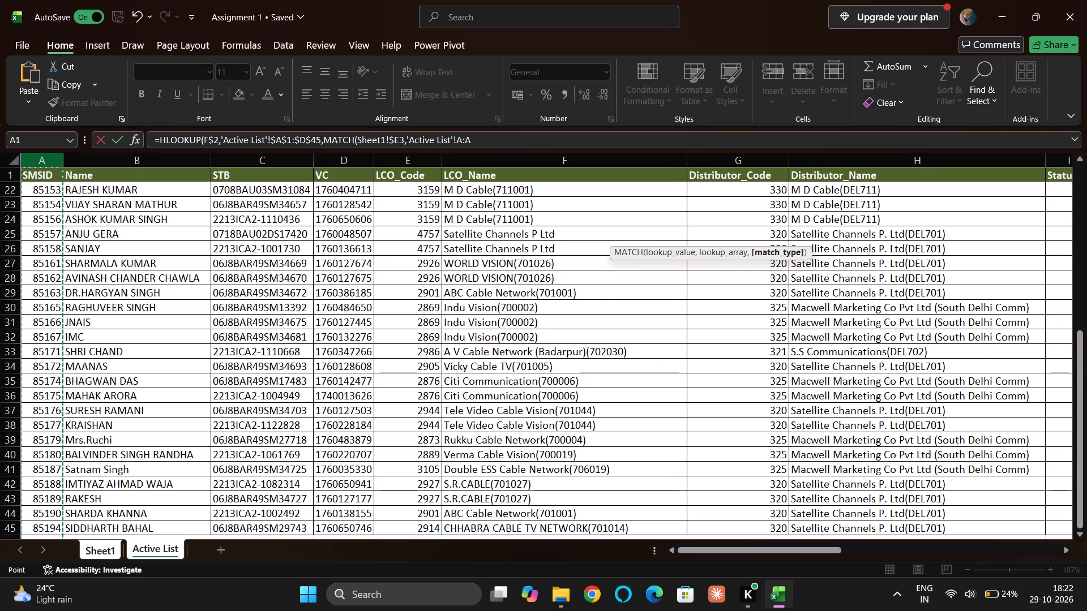
key(0)
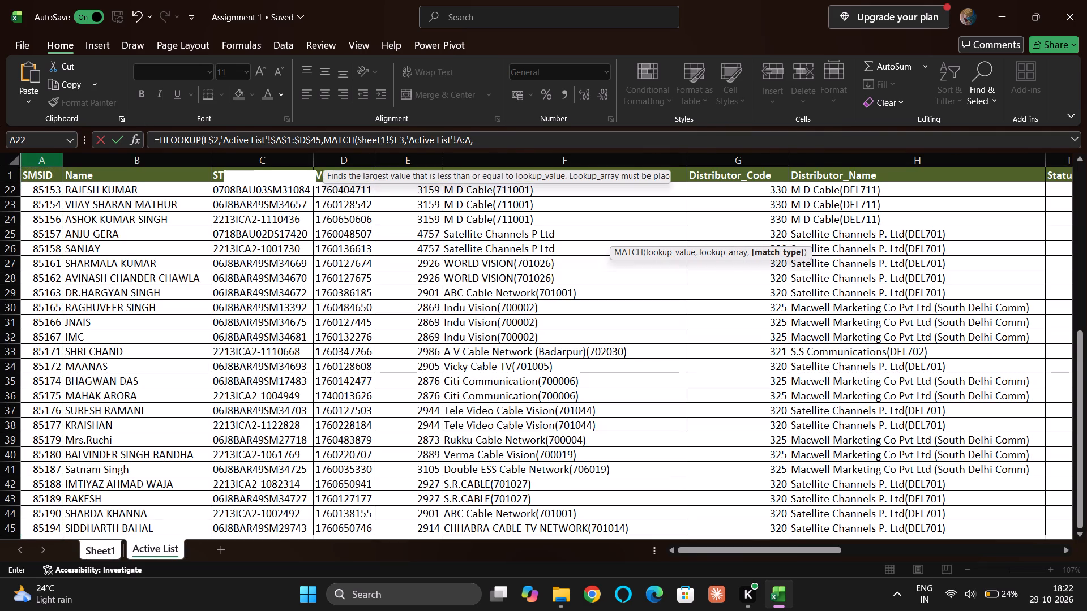
key(shift+parenright)
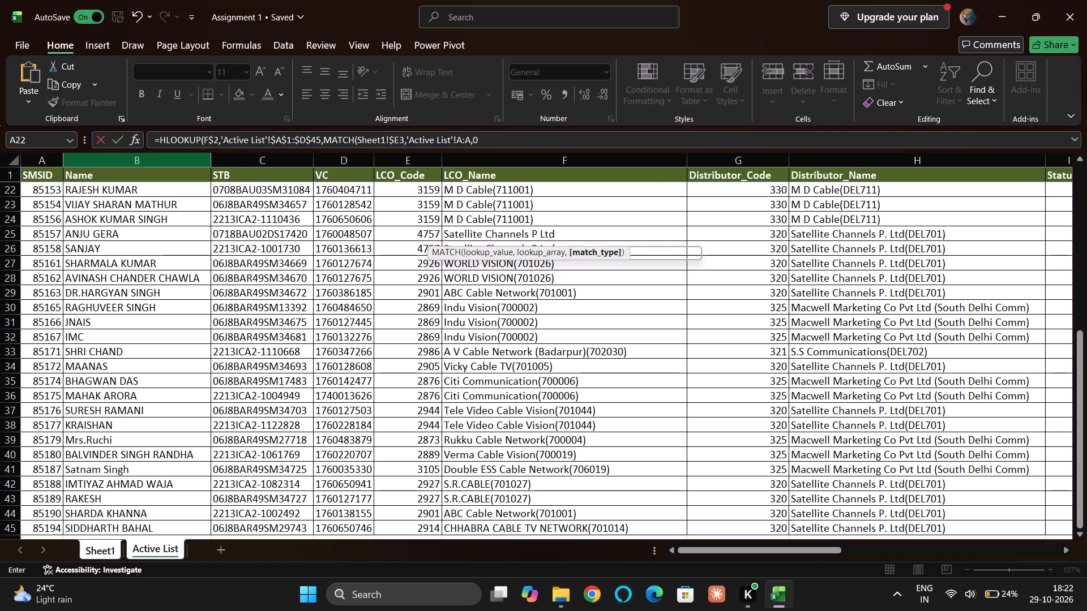
key(comma)
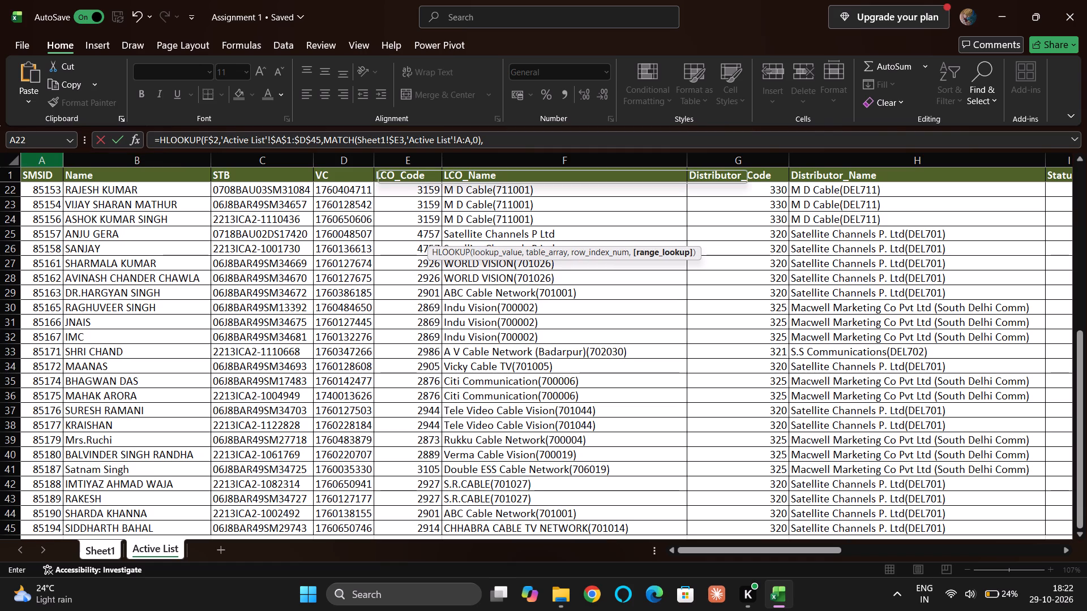
text(0))
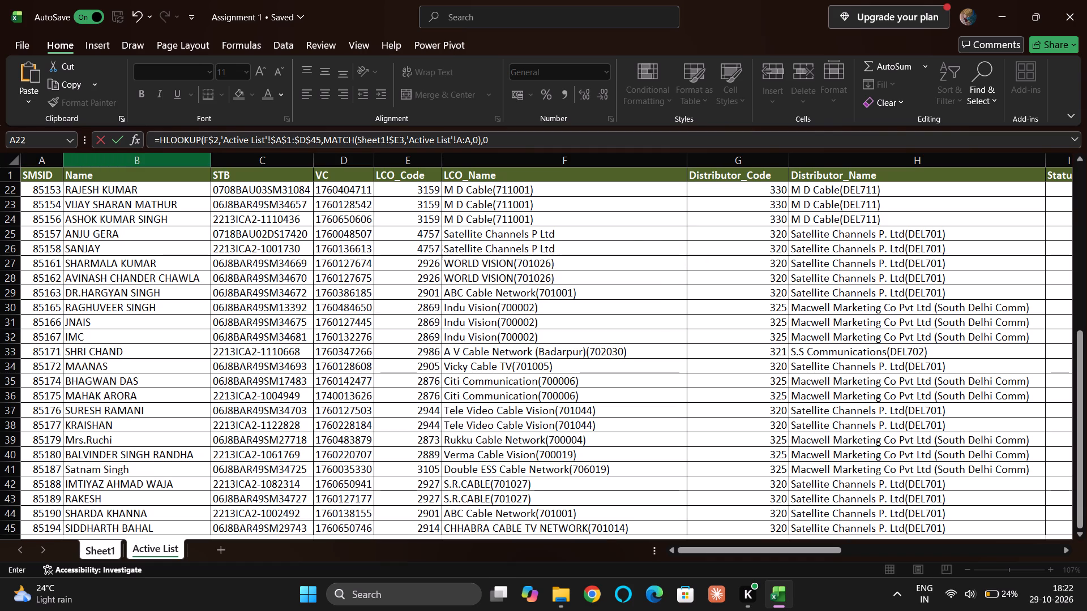
key(Return)
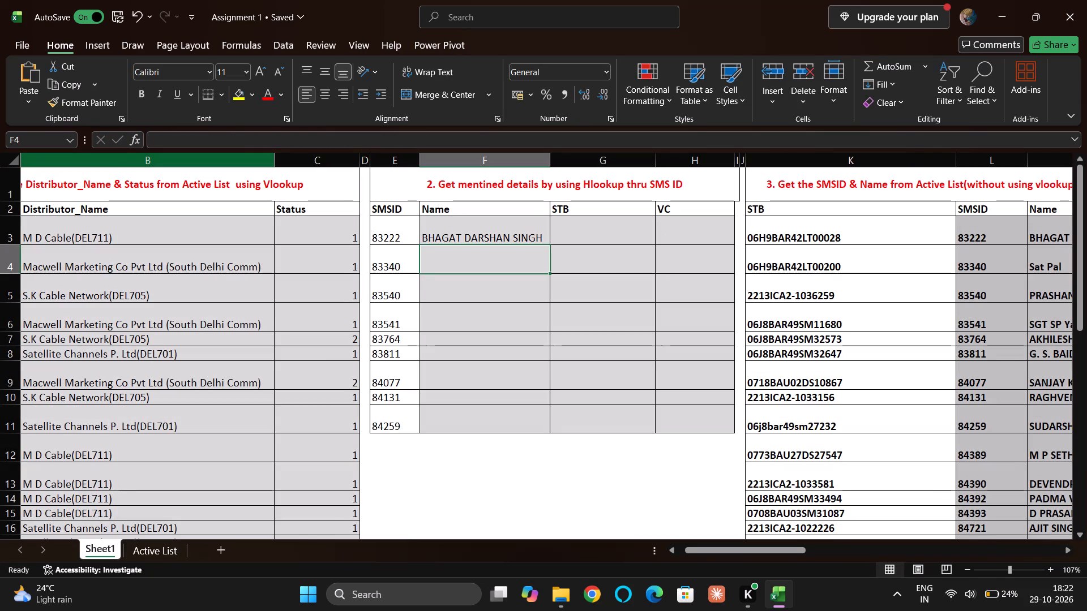
Select F3:H11 and fill the HLOOKUP formula from F3 down the Name column to row 11.
key(Up)
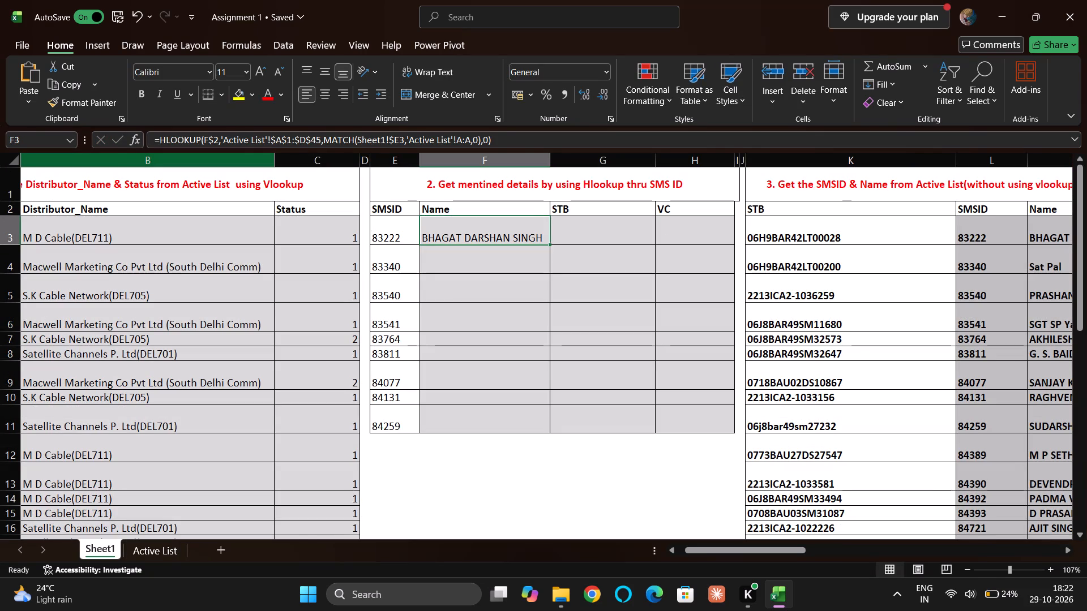
key(ctrl+shift+Down)
key(ctrl+shift+Up)
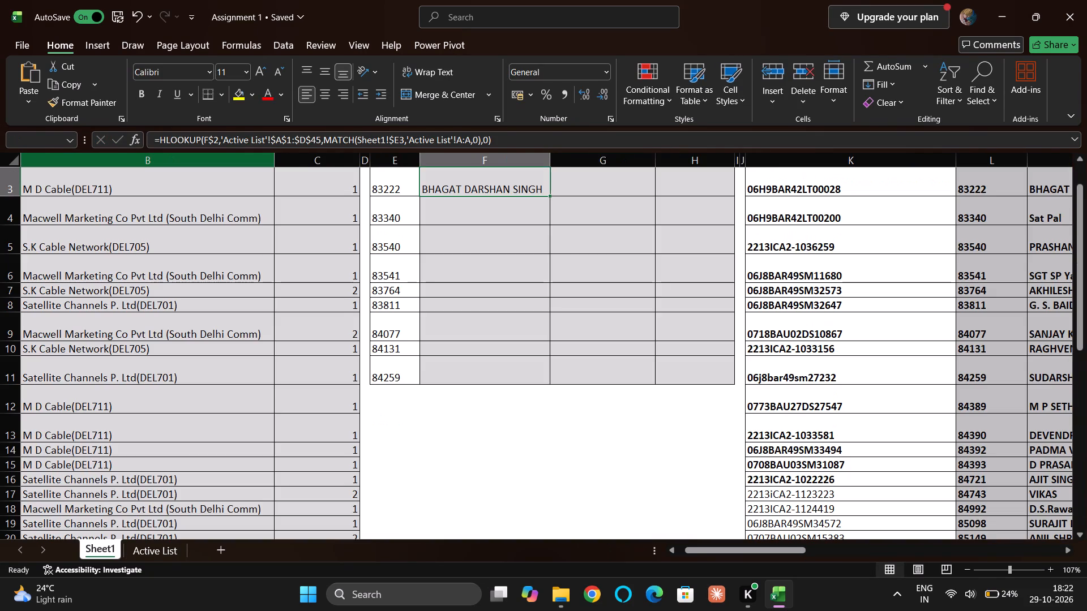
key(Left)
key(shift+Down)
key(shift+Down)
key(shift+Down)
key(shift+Down)
key(shift+Down)
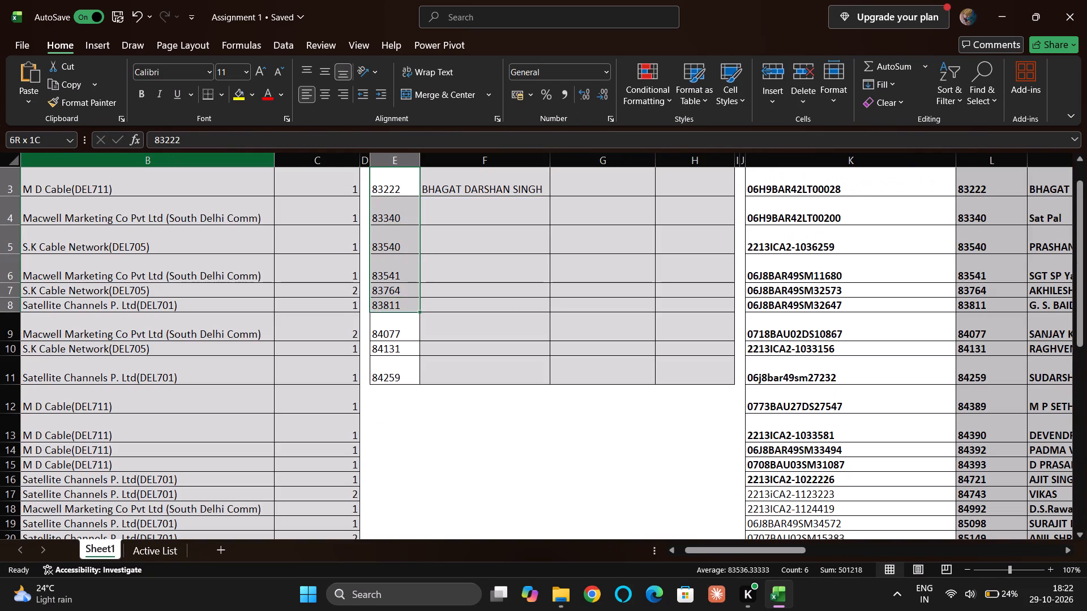
key(shift+Down)
key(shift+Down)
key(shift+Down)
key(Down)
key(Down)
key(Down)
key(Down)
key(Down)
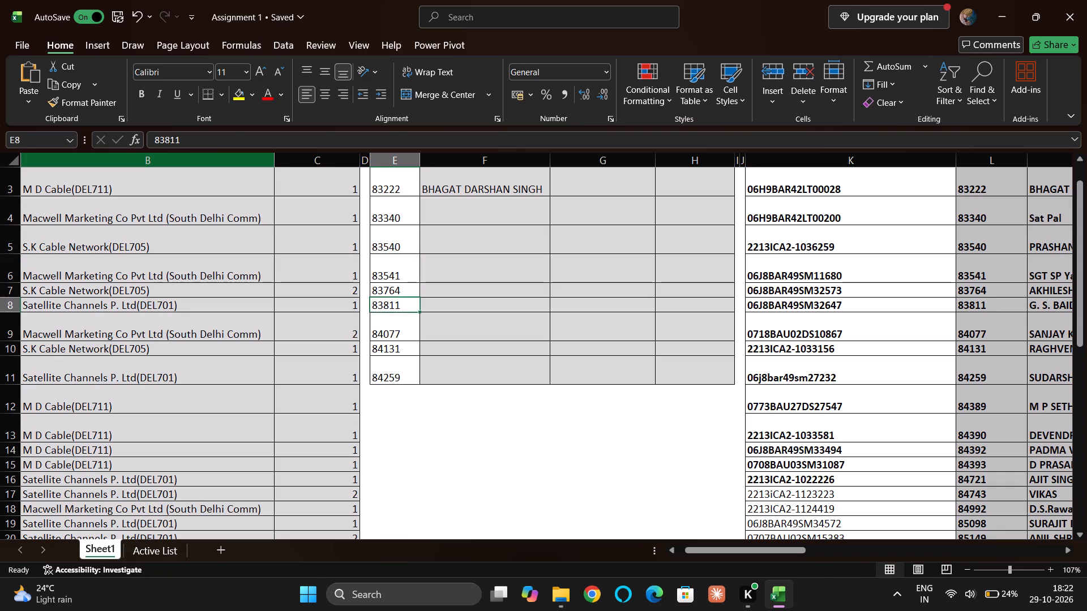
key(Down)
key(Down)
key(Down)
key(Right)
key(ctrl+shift+Up)
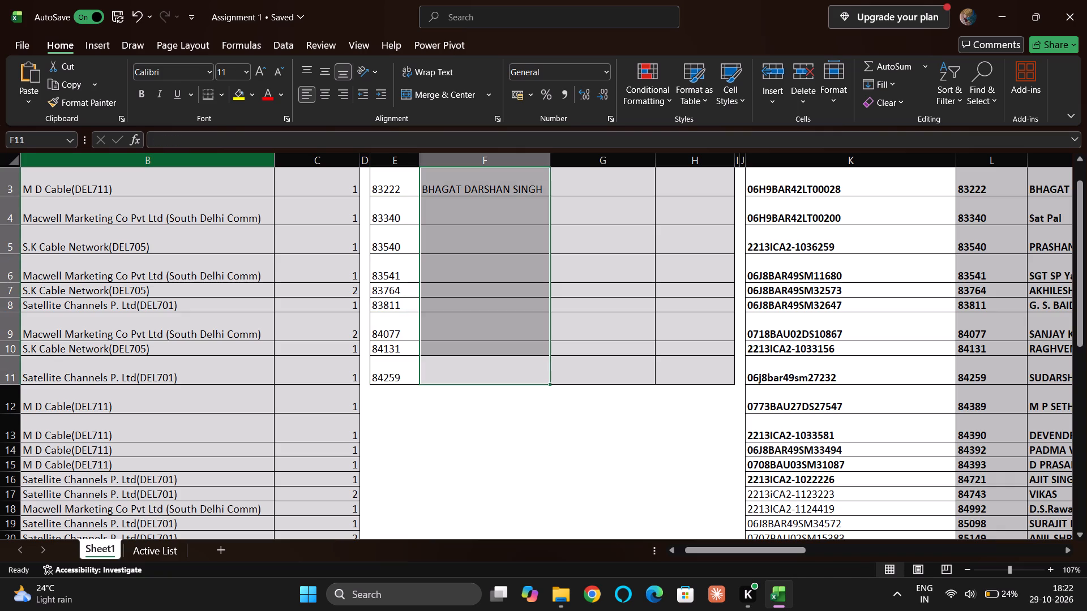
key(ctrl+shift+Right)
key(ctrl+shift+Left)
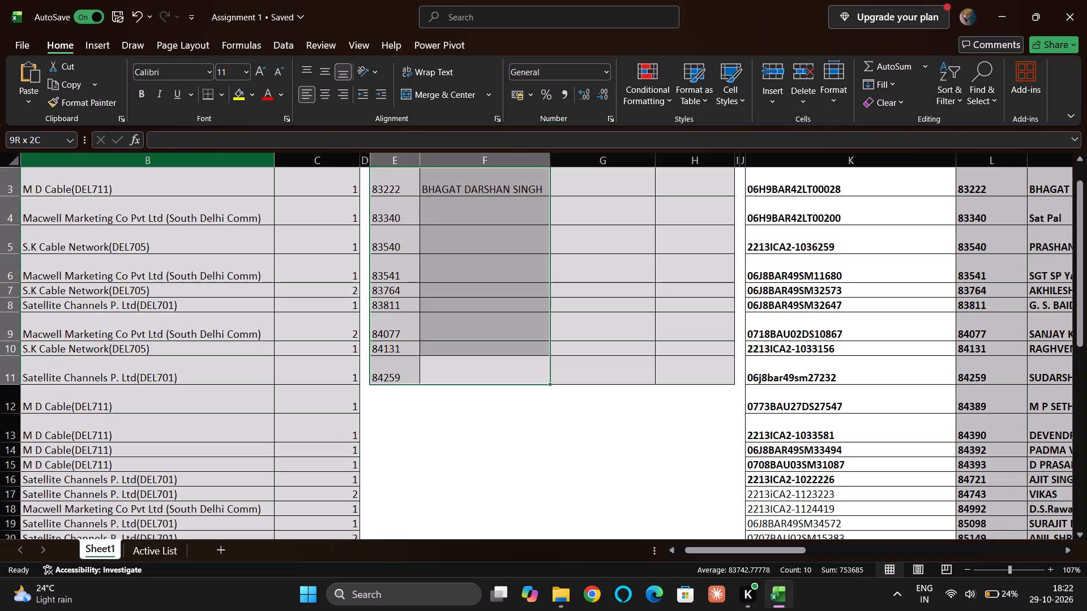
key(shift+Right)
key(shift+Right)
key(shift+Right)
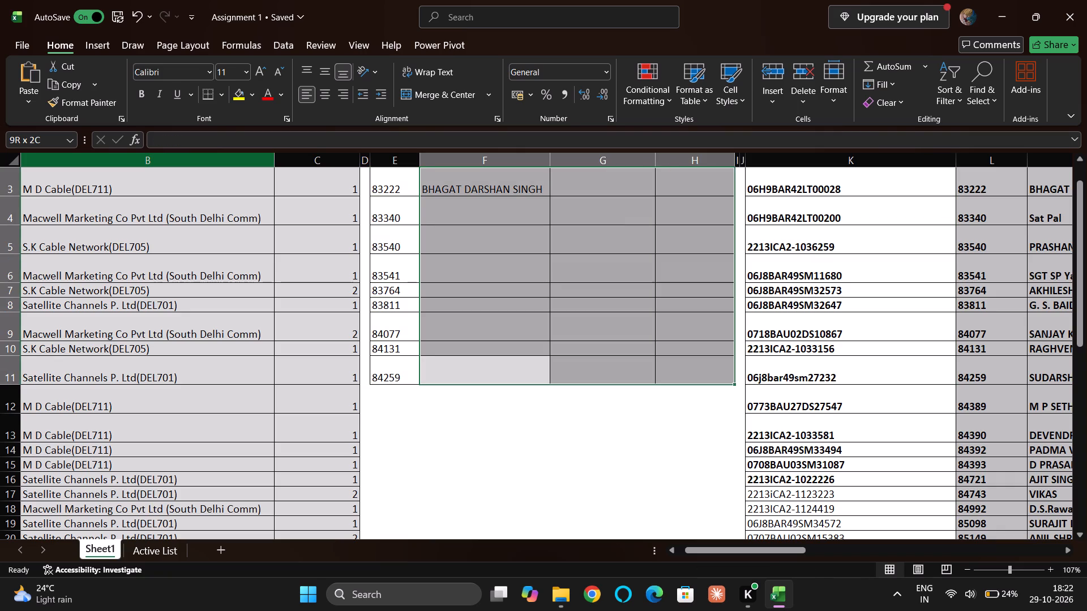
key(ctrl+d)
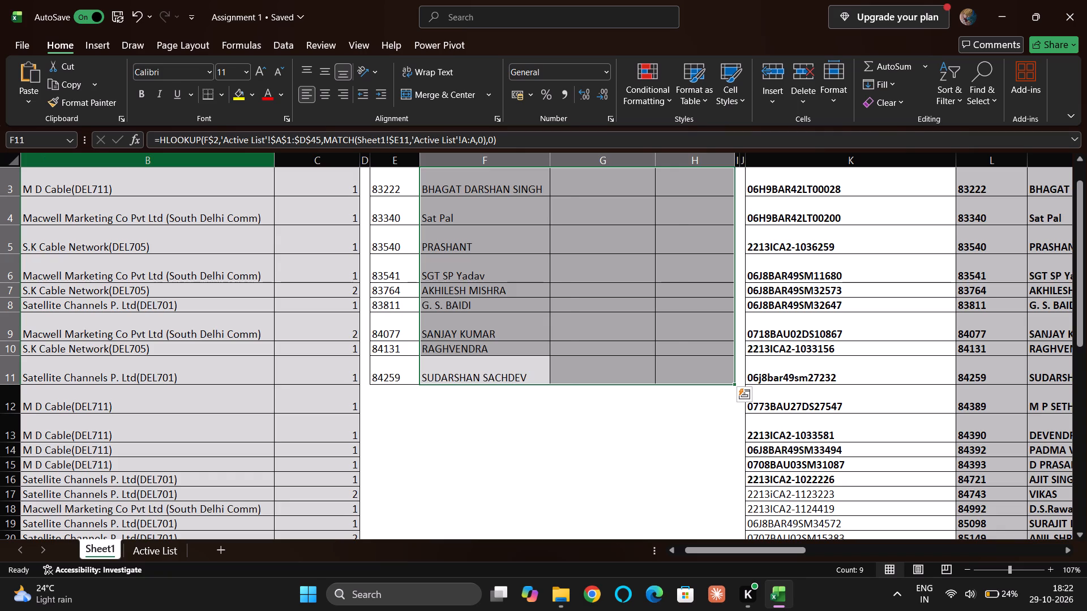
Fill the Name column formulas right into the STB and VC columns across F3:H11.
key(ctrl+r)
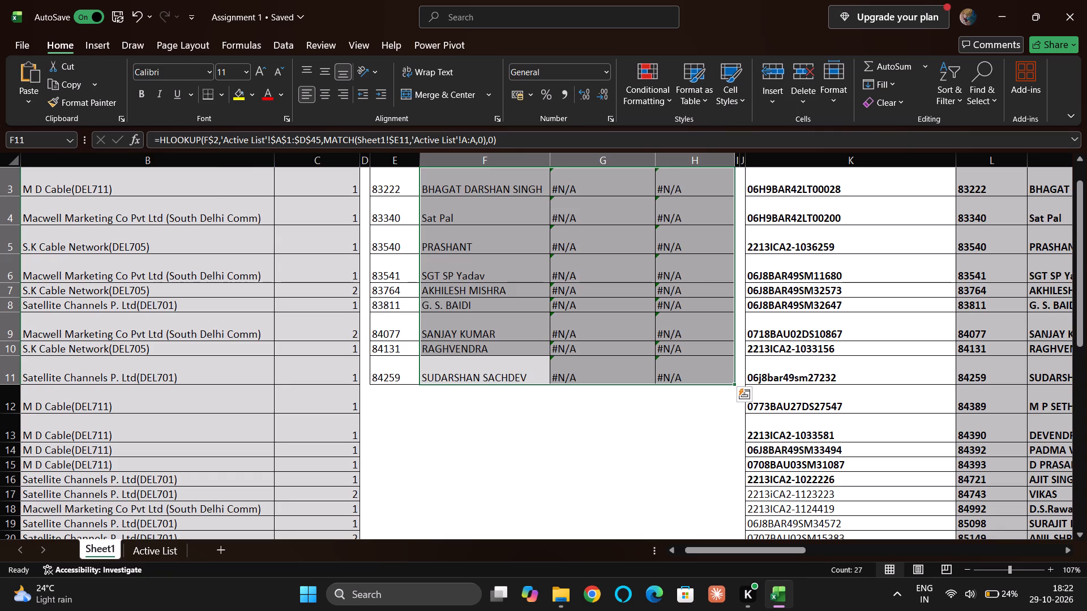
Inspect the copied HLOOKUP formulas in the STB cells G3 and G4, checking their lookup value and MATCH references.
click(525, 245)
scroll(597, 241, up, 2)
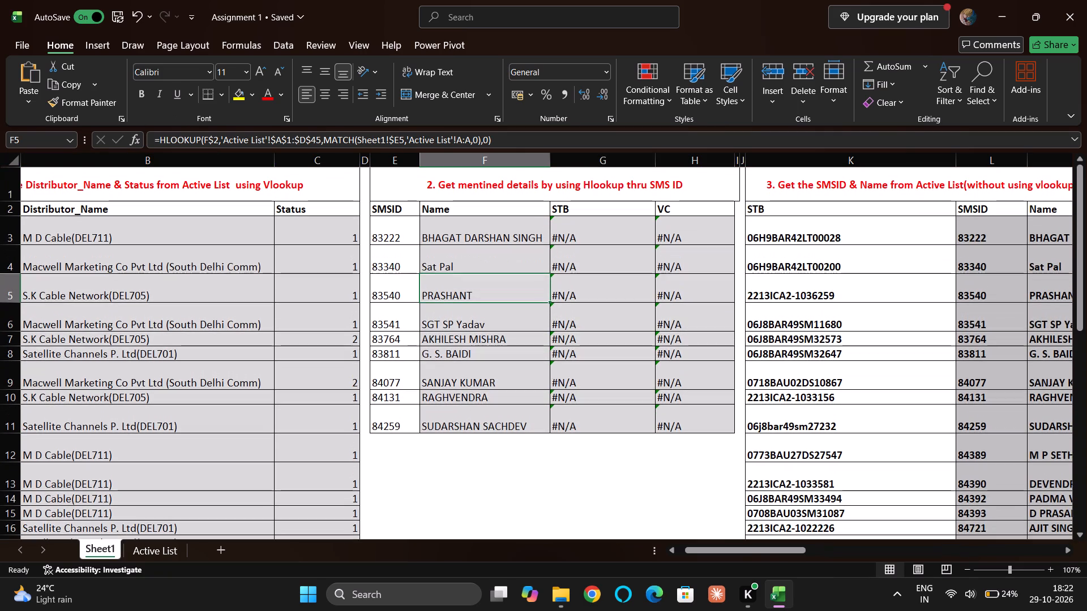
click(588, 235)
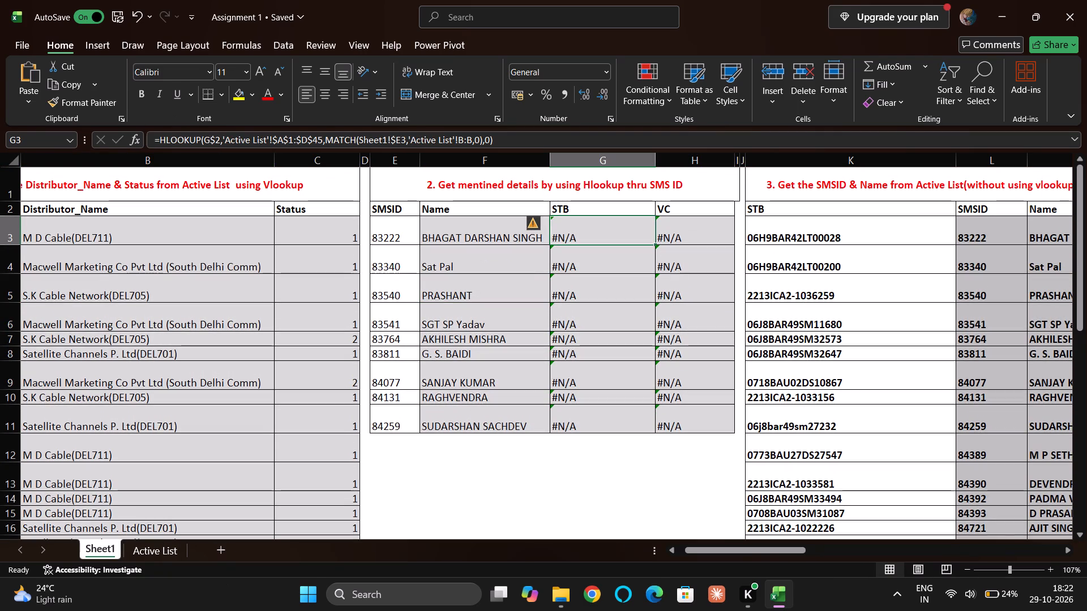
click(609, 235)
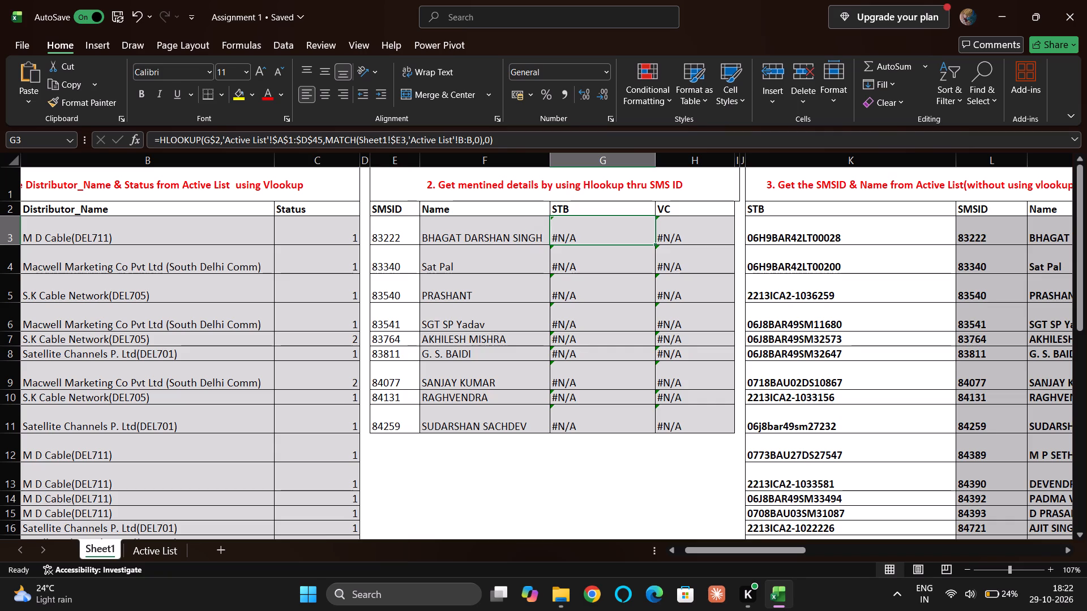
double_click(609, 235)
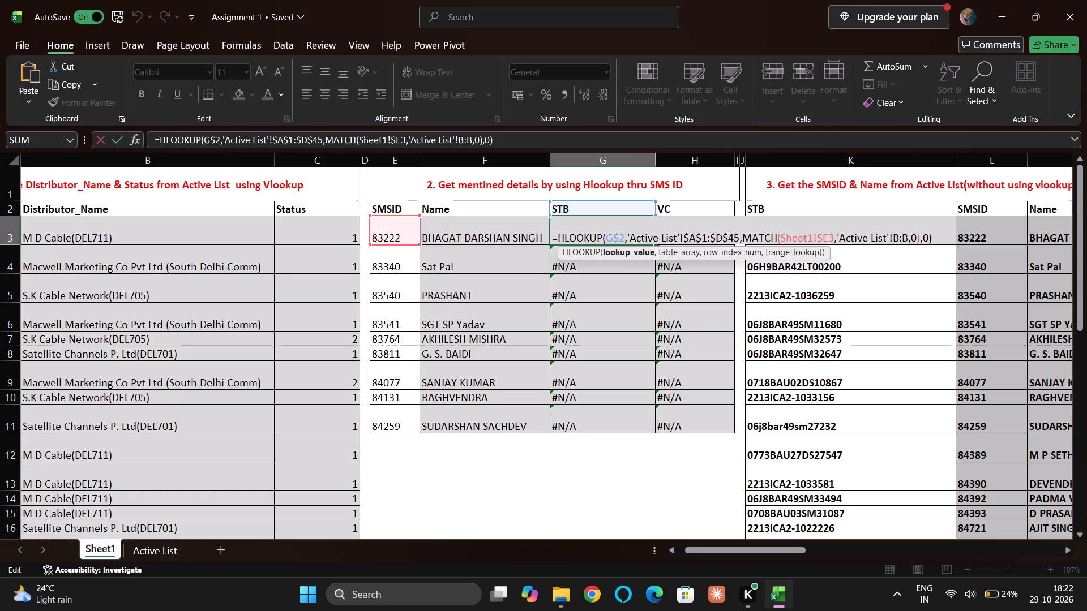
key(Return)
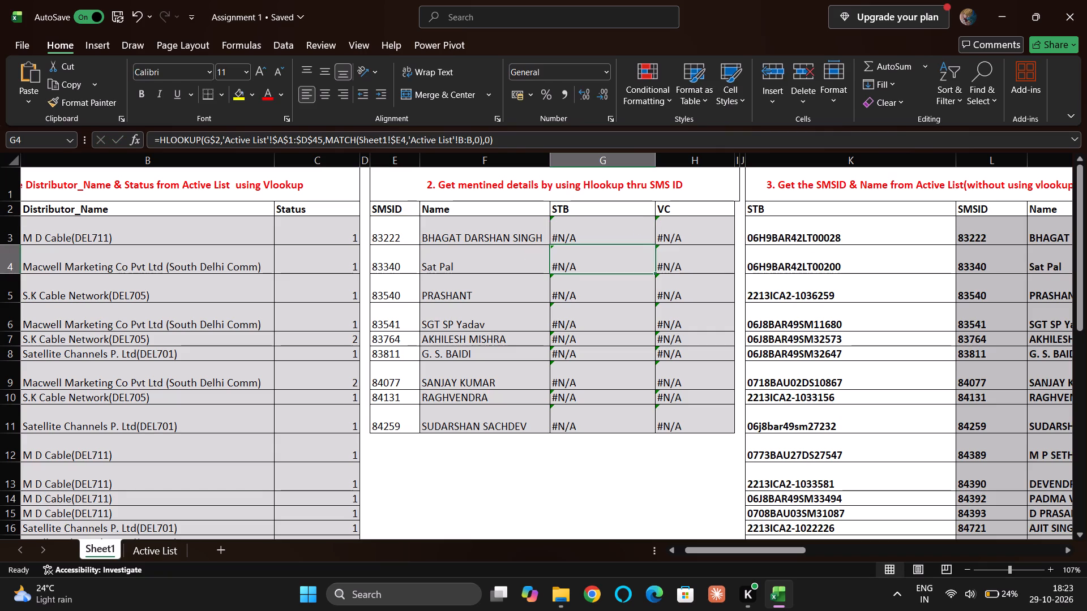
double_click(601, 260)
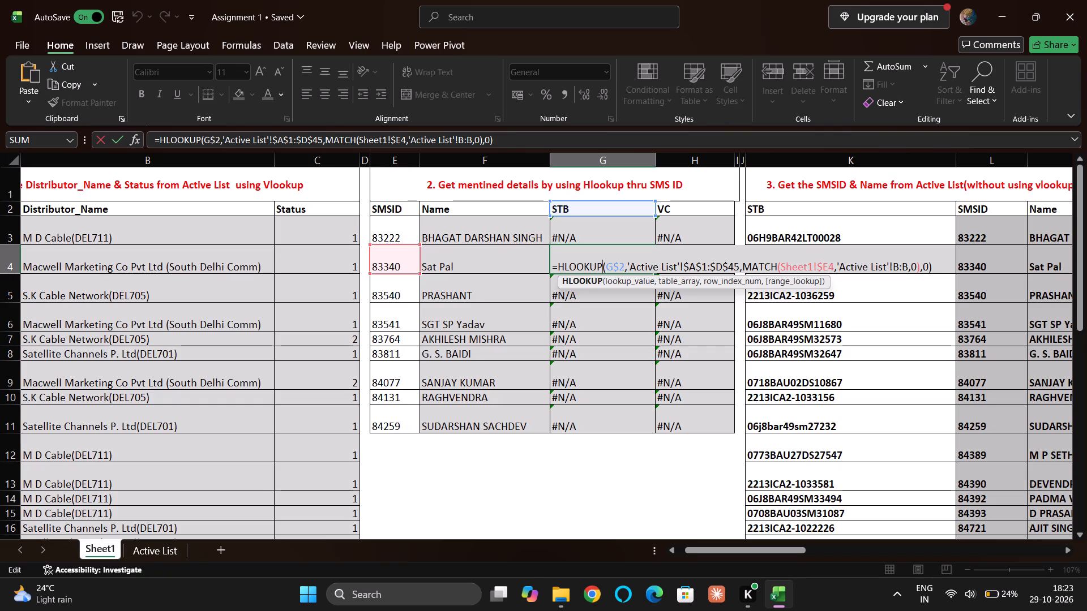
key(Return)
double_click(596, 256)
click(919, 268)
key(Return)
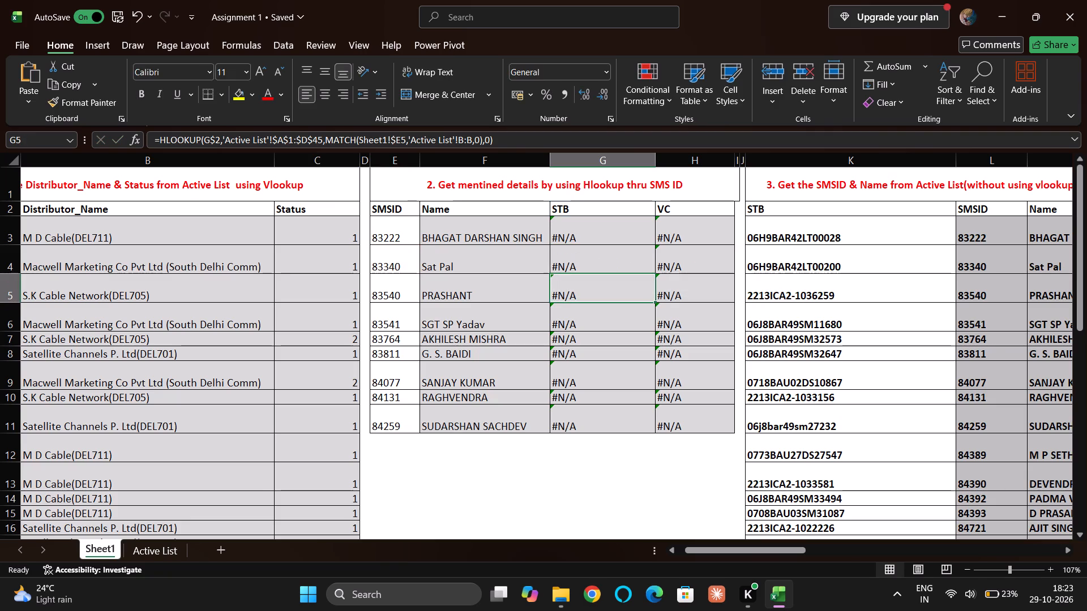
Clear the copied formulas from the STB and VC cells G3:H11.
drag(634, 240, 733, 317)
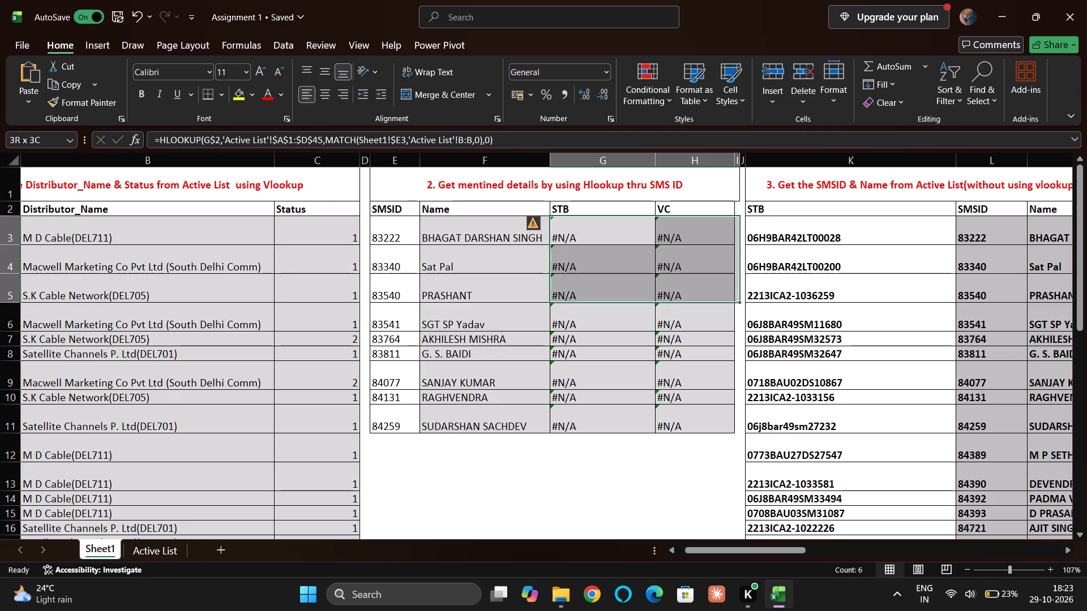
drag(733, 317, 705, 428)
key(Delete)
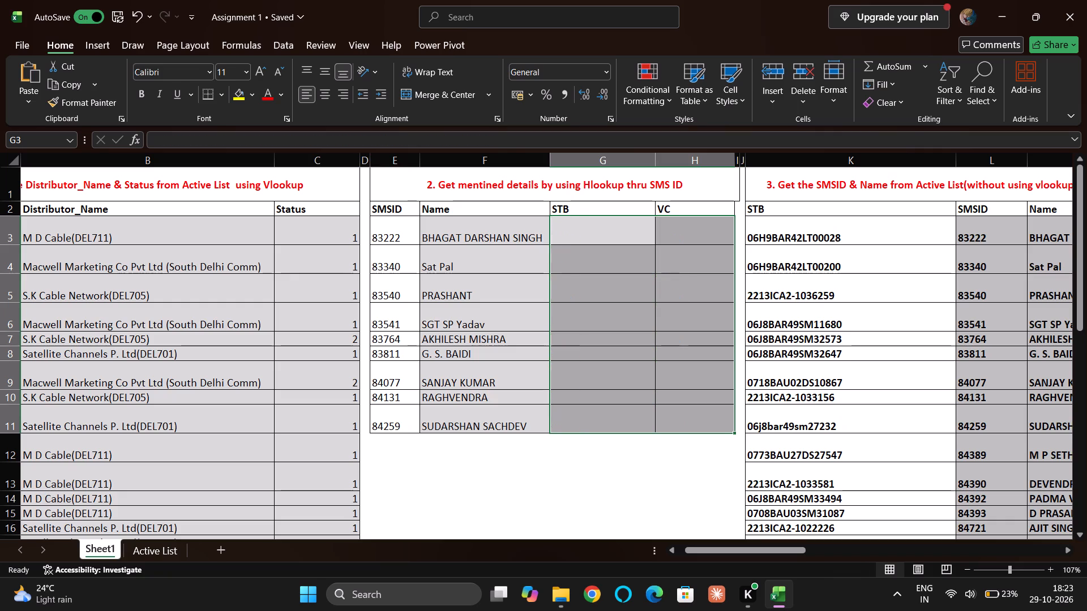
Start a new HLOOKUP formula in G3 with the STB header G2 as its lookup value.
click(559, 226)
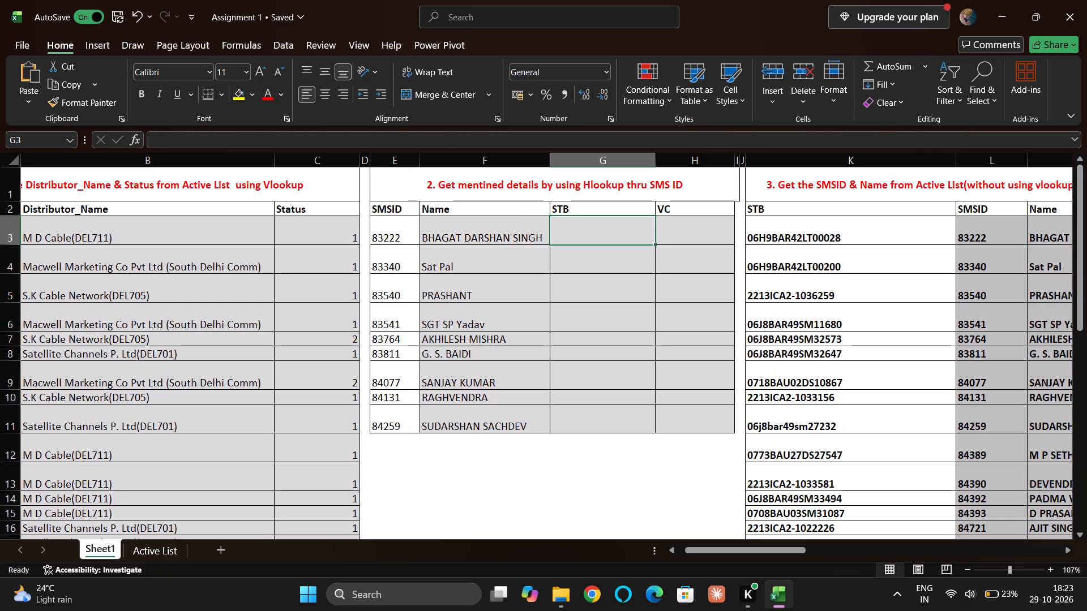
text(=hoo)
key(Tab)
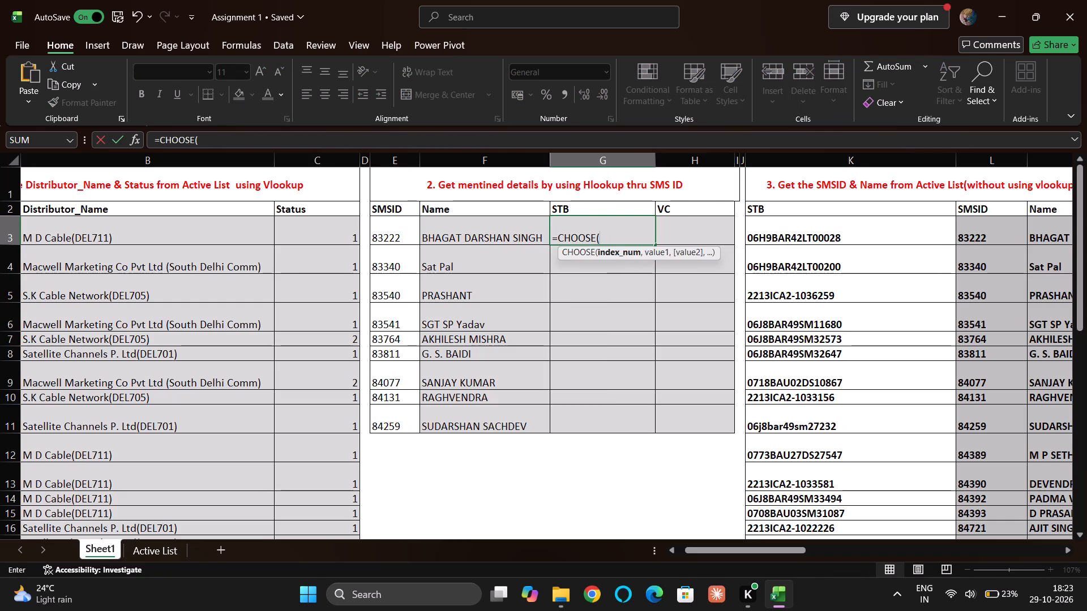
key(BackSpace)
key(BackSpace)
key(BackSpace)
key(BackSpace)
key(BackSpace)
key(BackSpace)
key(BackSpace)
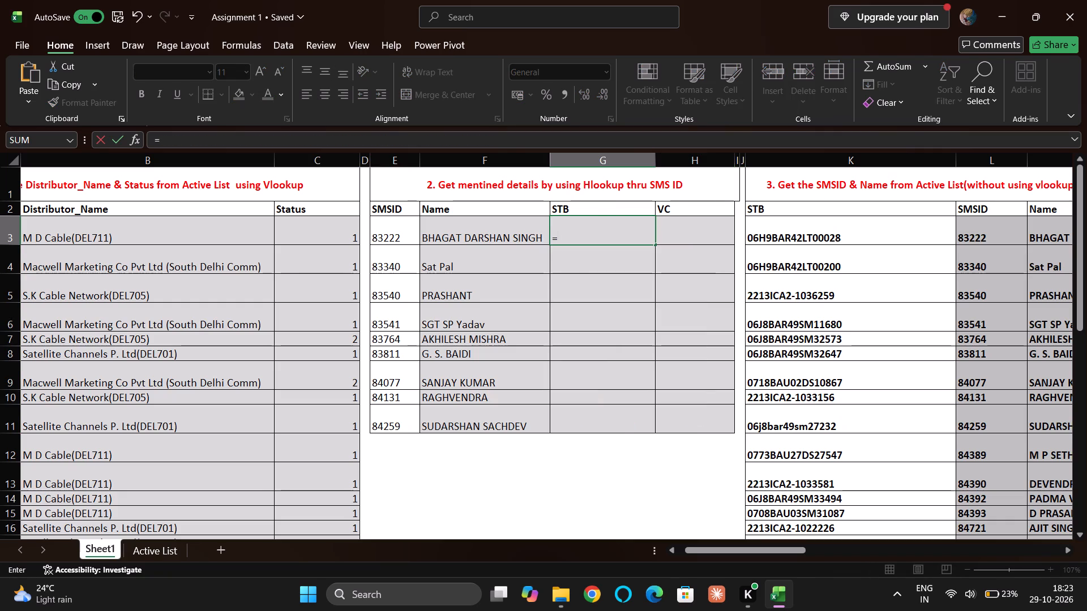
text(ho)
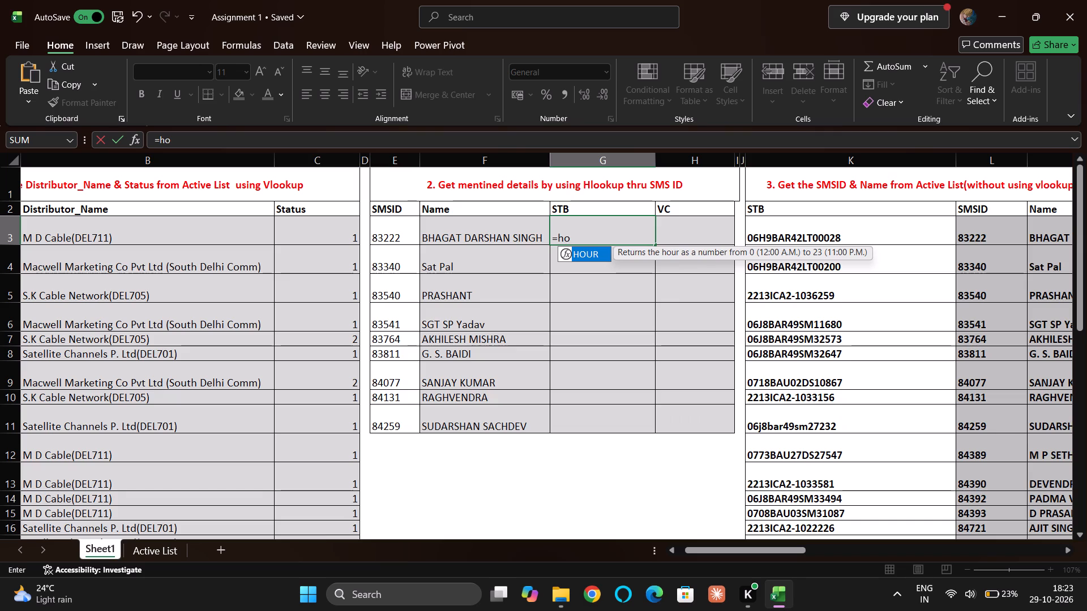
text(ol)
key(BackSpace)
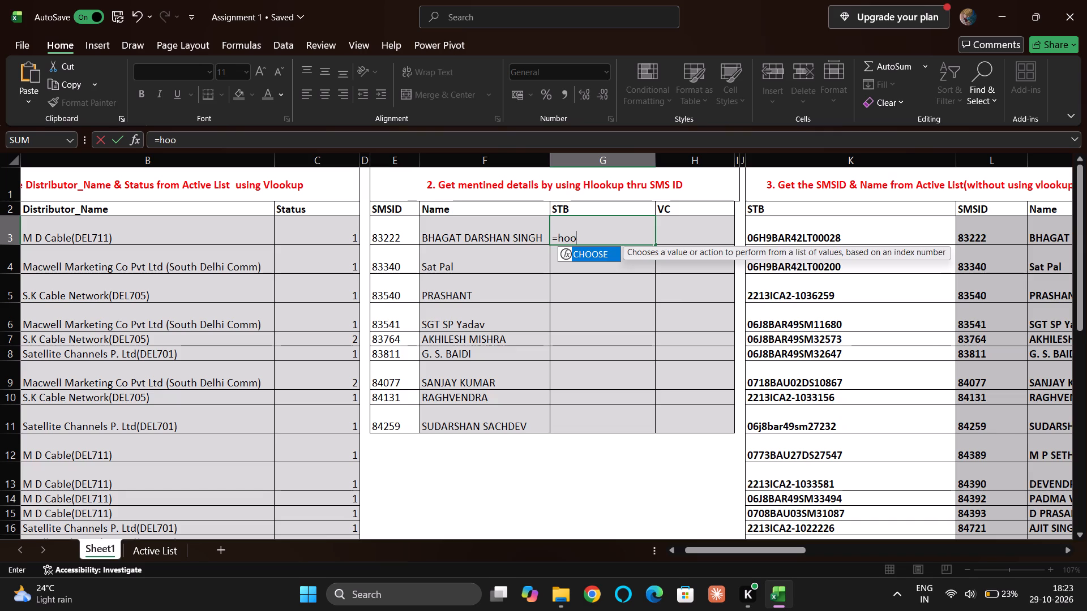
key(k)
key(BackSpace)
key(BackSpace)
key(BackSpace)
text(lo)
key(Tab)
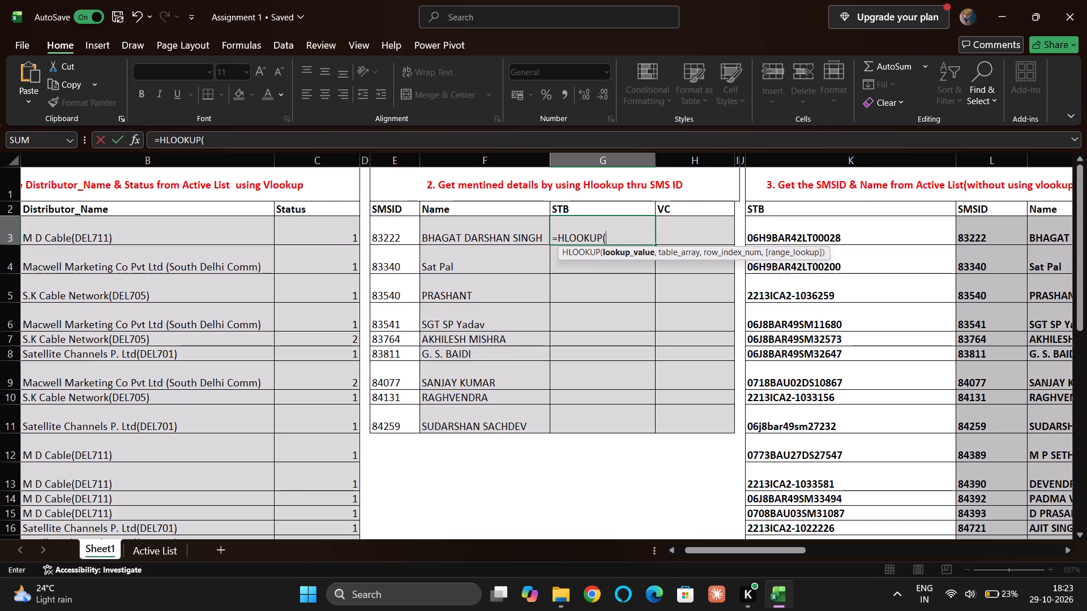
click(587, 209)
key(comma)
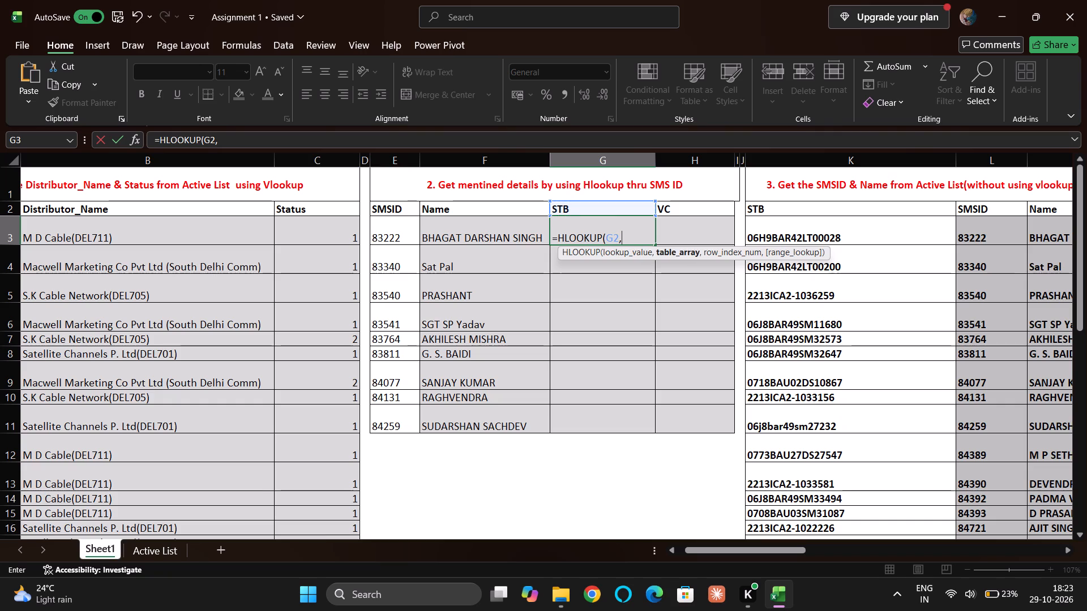
Set the table array of G3's HLOOKUP to the Active List range $A$1:$D$45 as an absolute reference.
click(158, 553)
drag(44, 172, 233, 199)
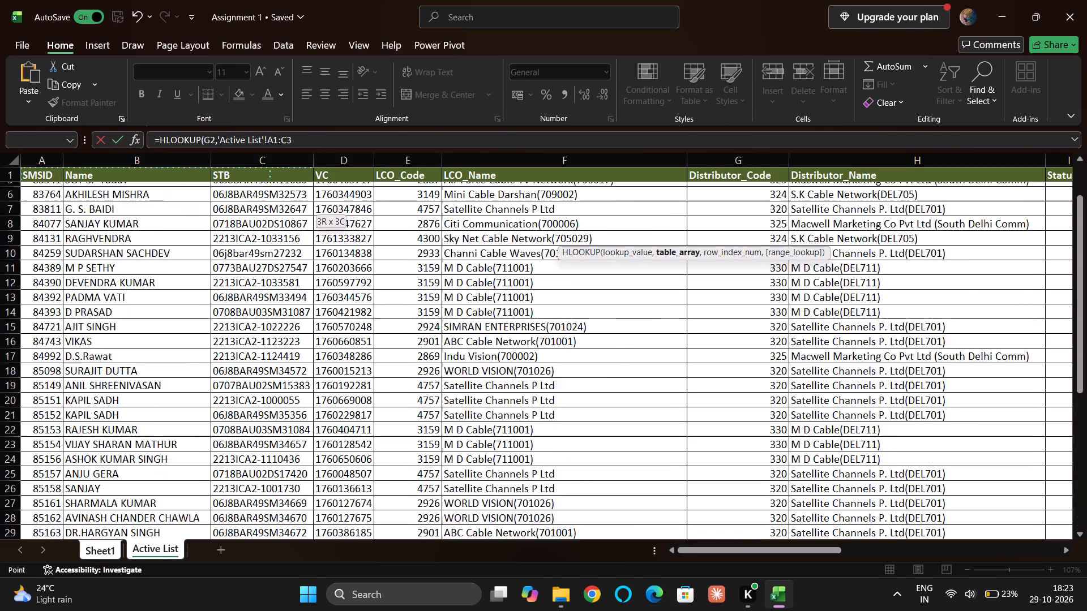
drag(233, 199, 348, 175)
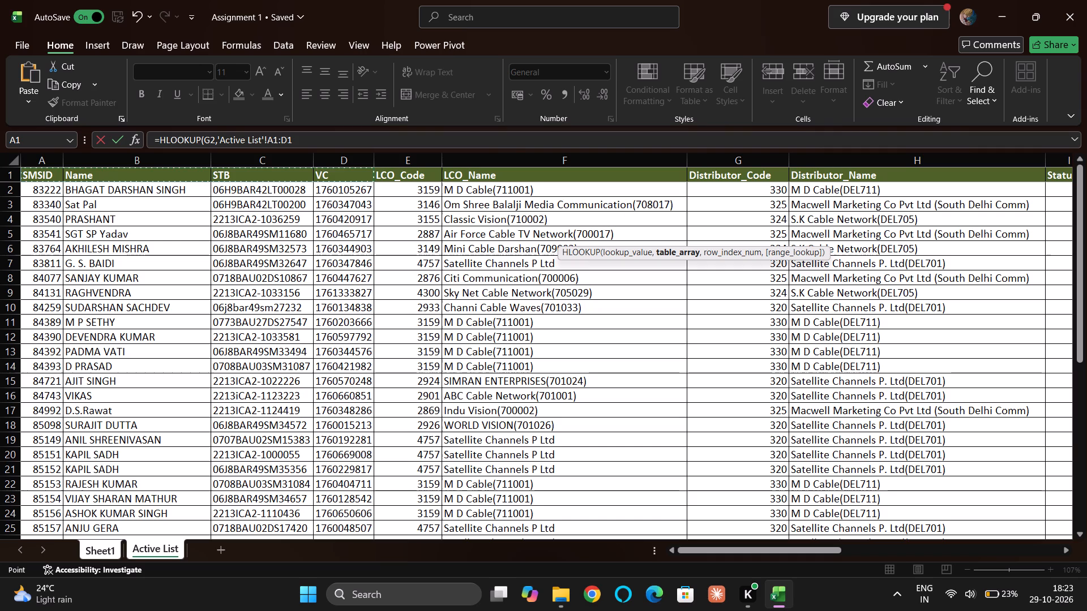
key(ctrl+shift+Down)
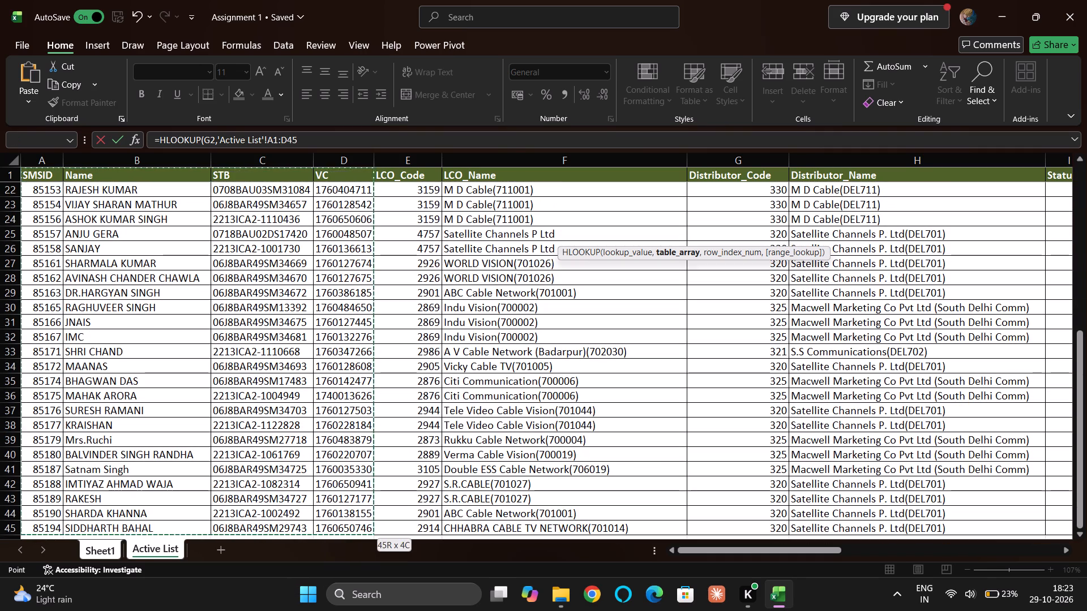
key(F4)
key(comma)
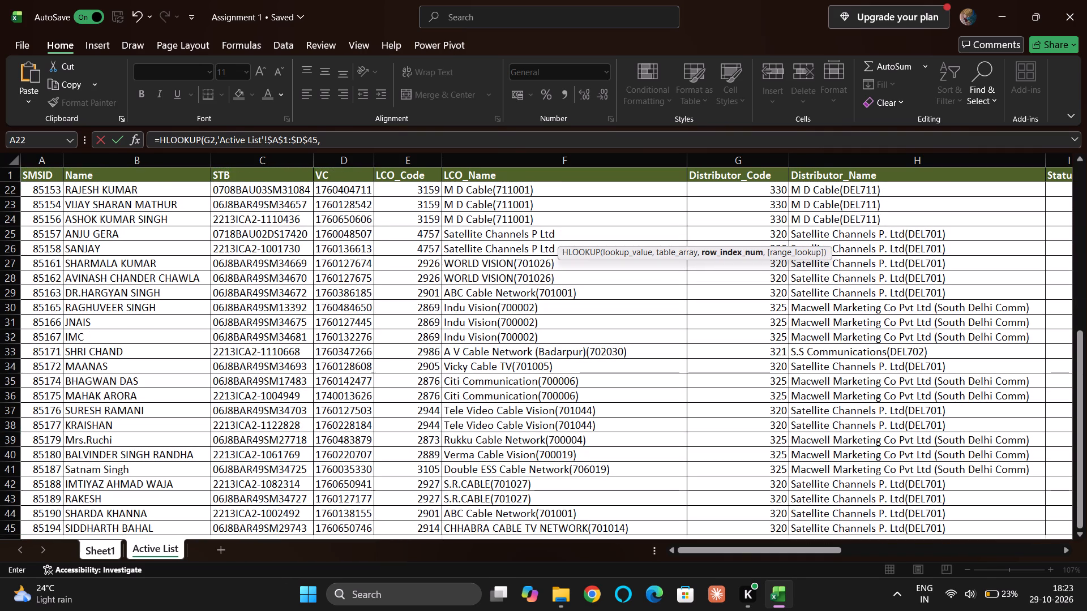
Complete G3's HLOOKUP with a row index matching SMSID E3 exactly (0) against Active List column A, and range lookup 0.
text(mat)
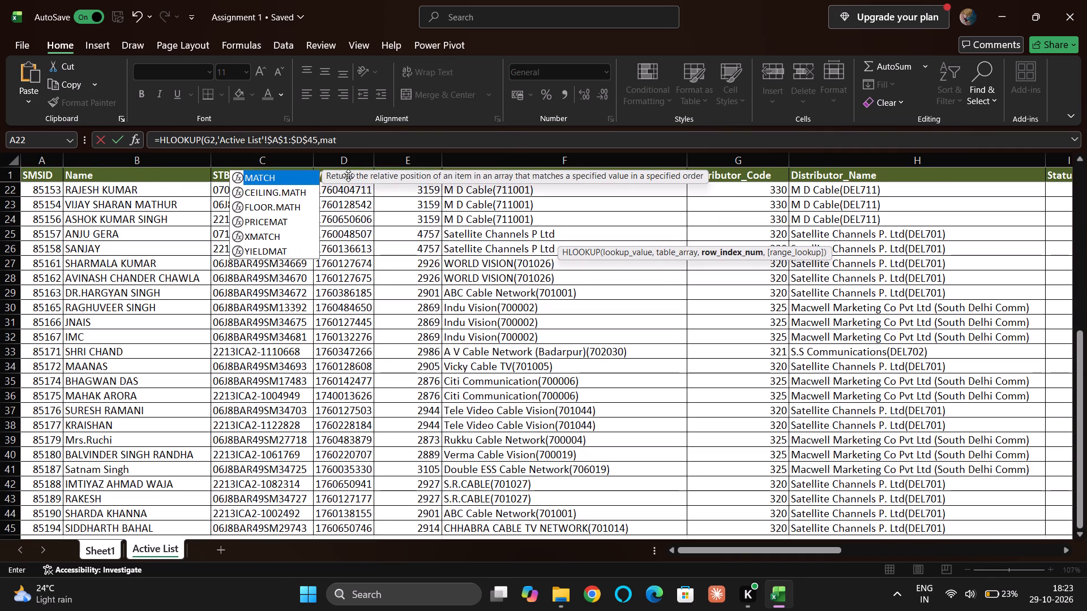
key(Tab)
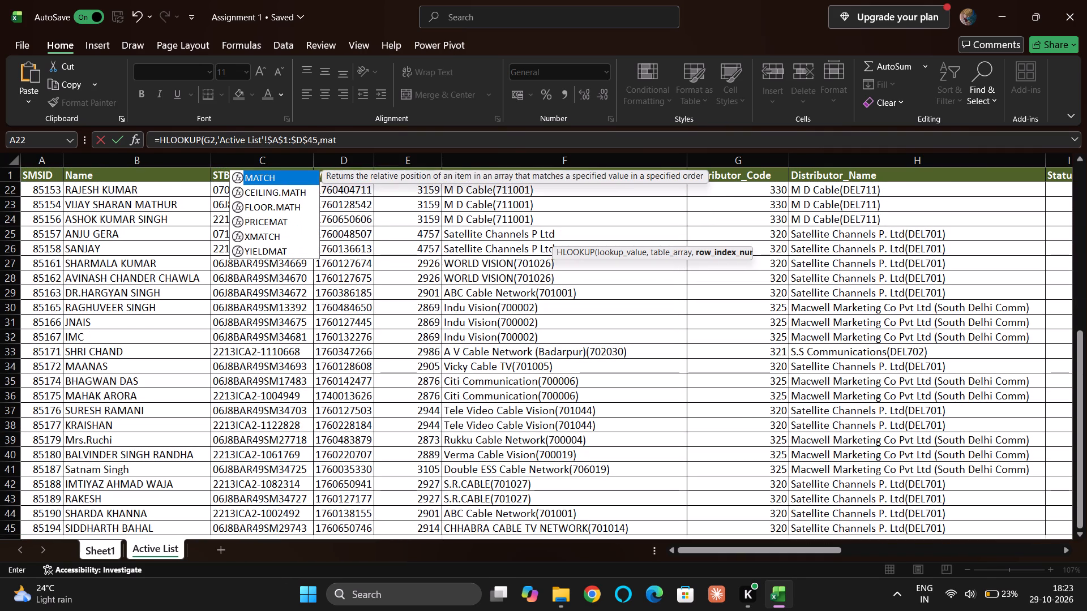
click(105, 553)
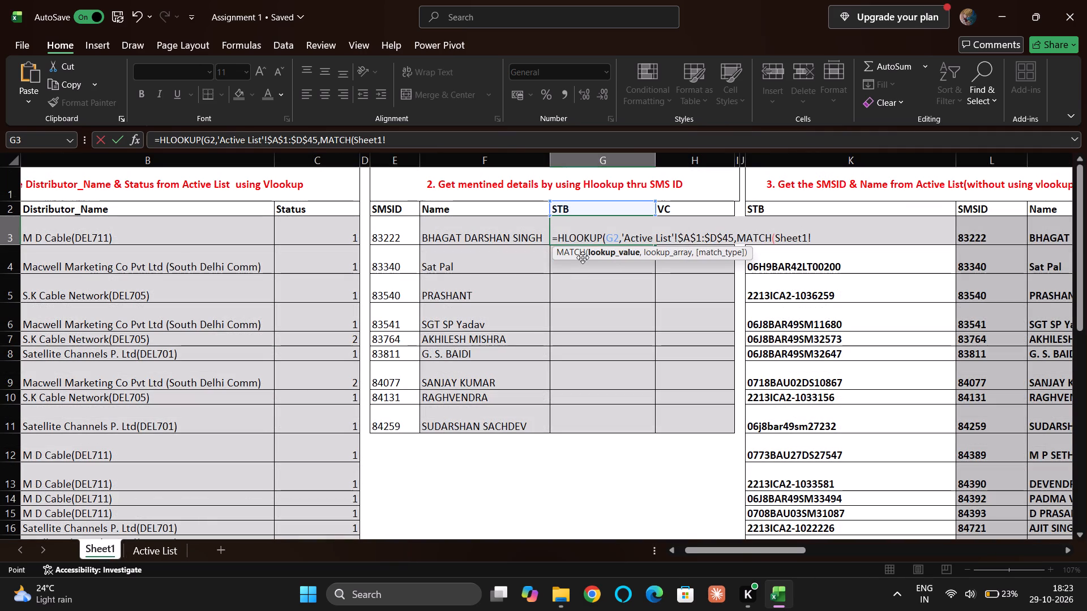
click(390, 240)
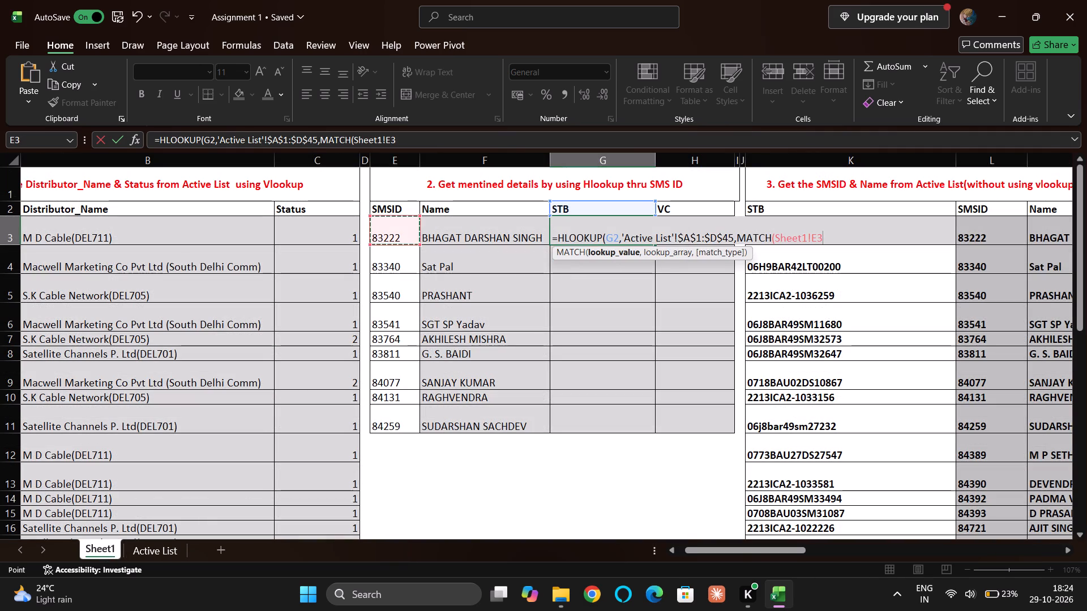
key(comma)
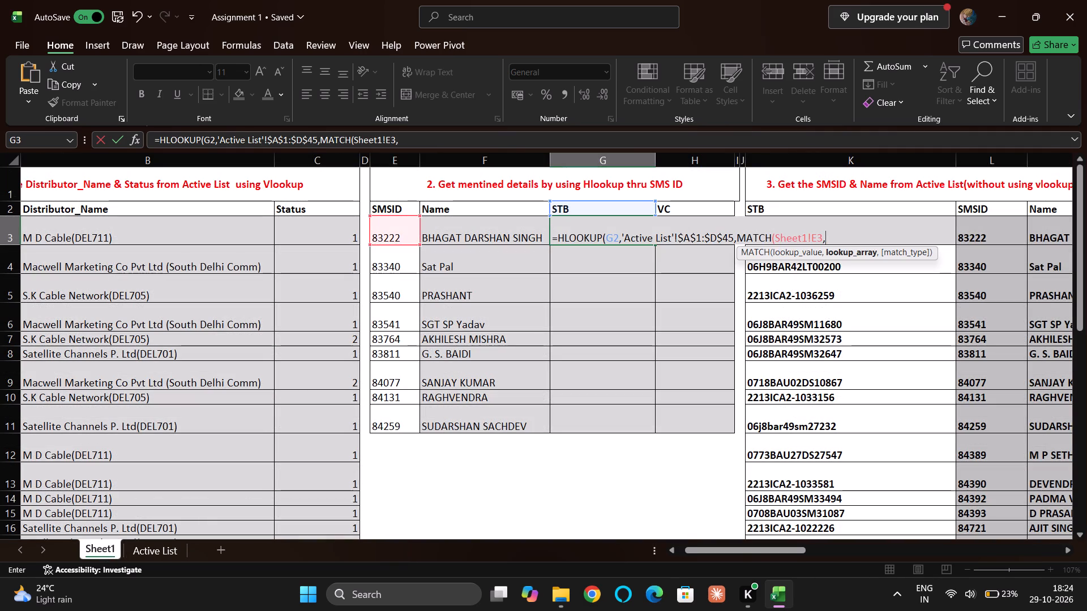
click(171, 556)
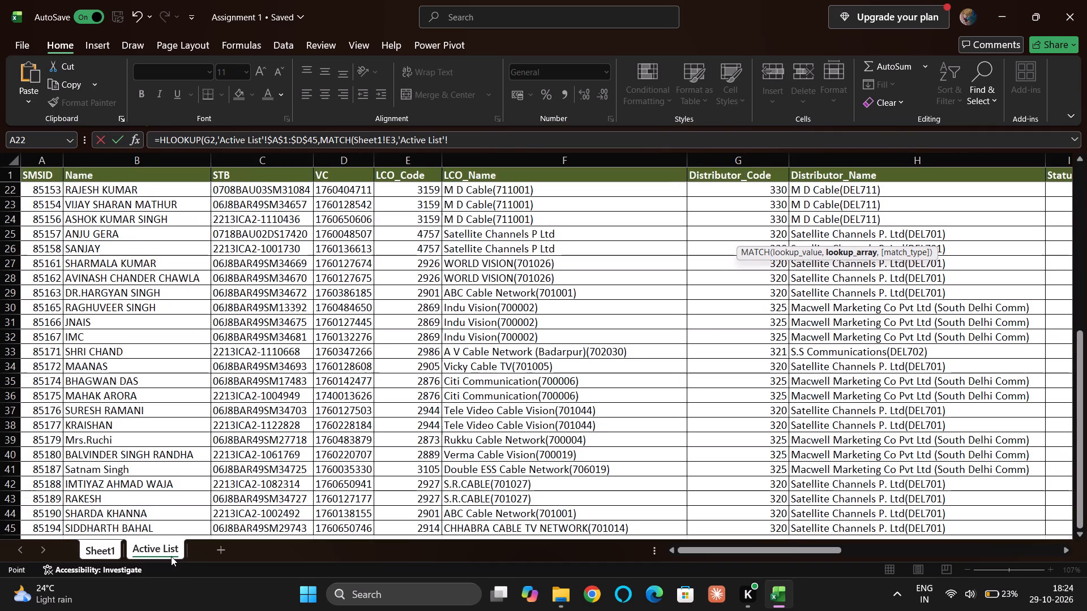
click(37, 159)
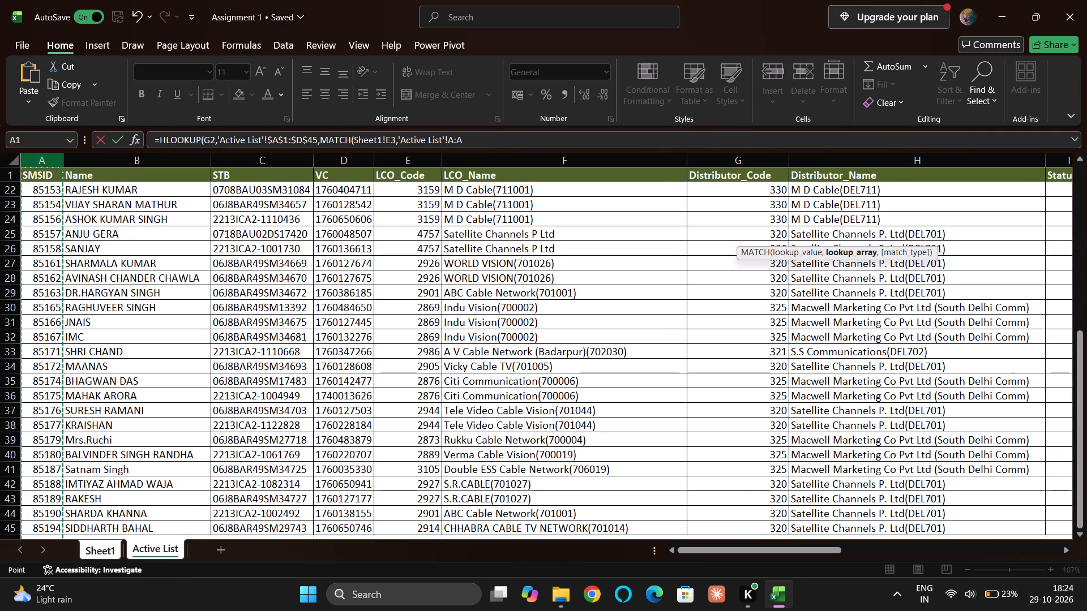
key(comma)
text(0))
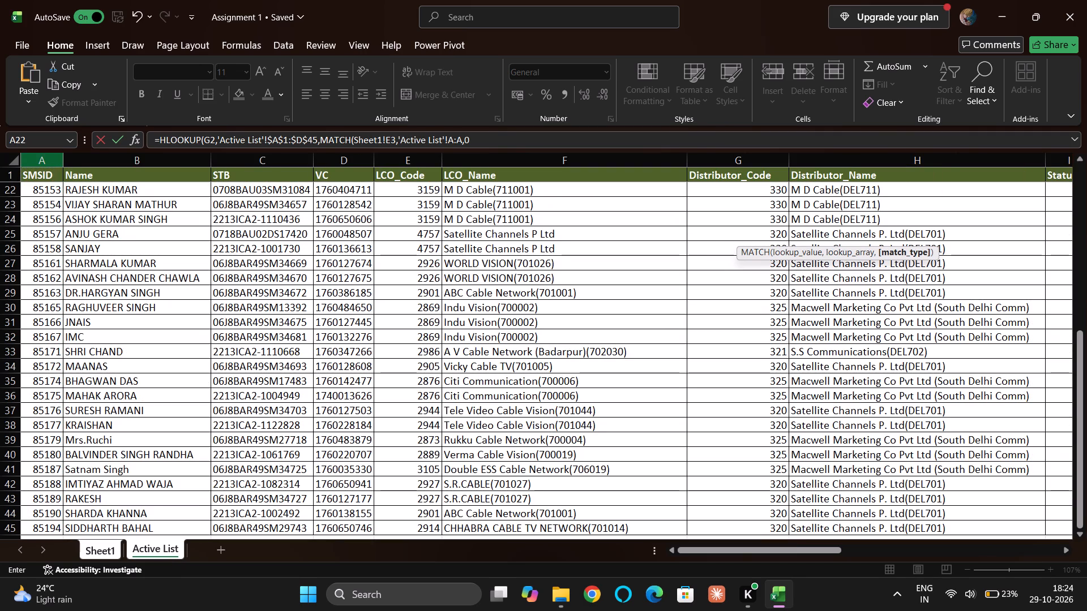
text(,0))
key(Return)
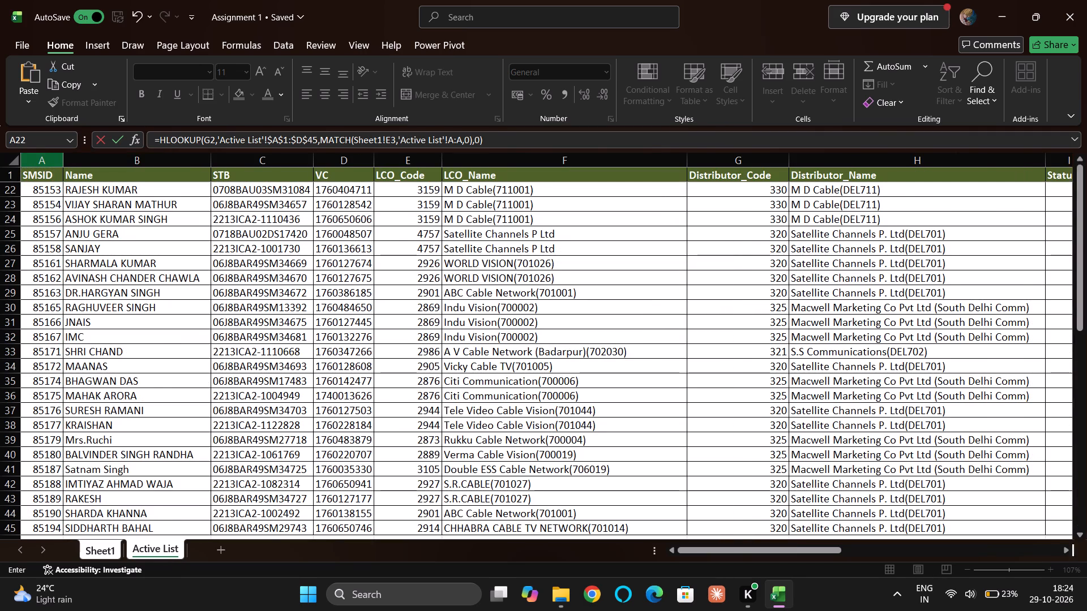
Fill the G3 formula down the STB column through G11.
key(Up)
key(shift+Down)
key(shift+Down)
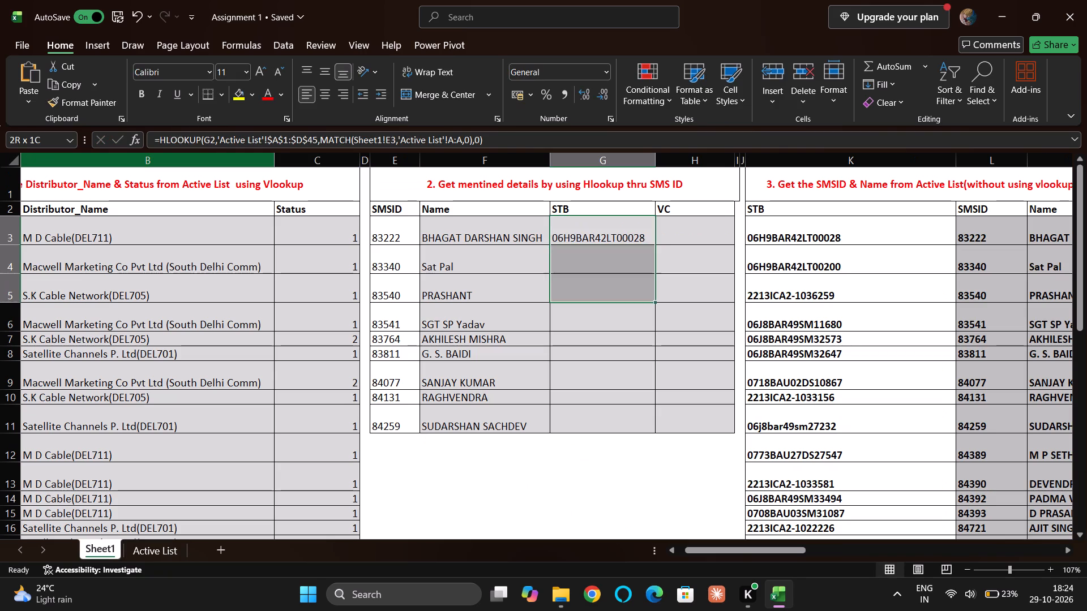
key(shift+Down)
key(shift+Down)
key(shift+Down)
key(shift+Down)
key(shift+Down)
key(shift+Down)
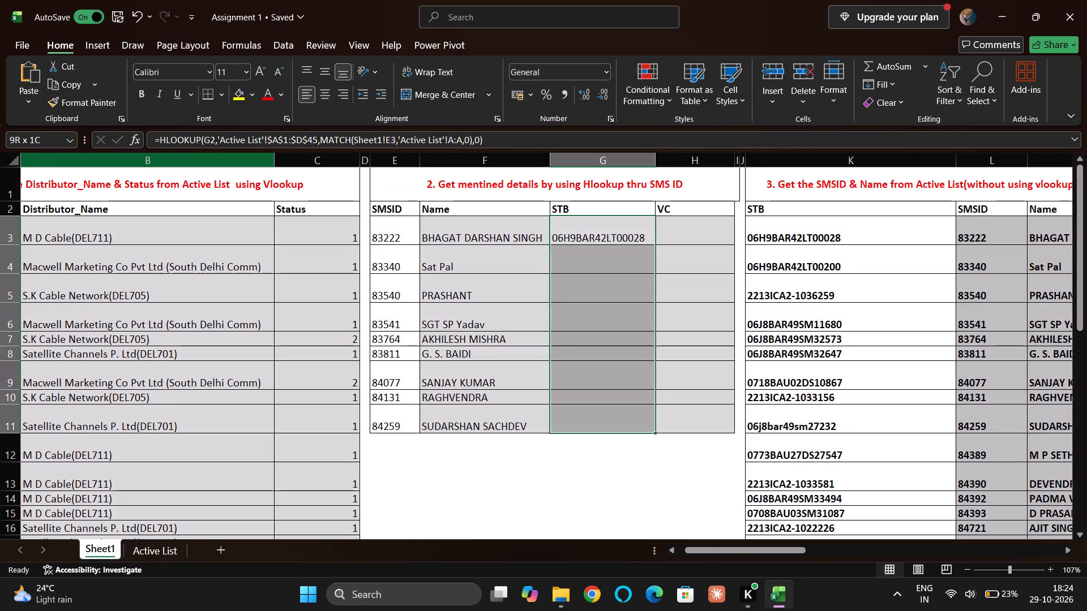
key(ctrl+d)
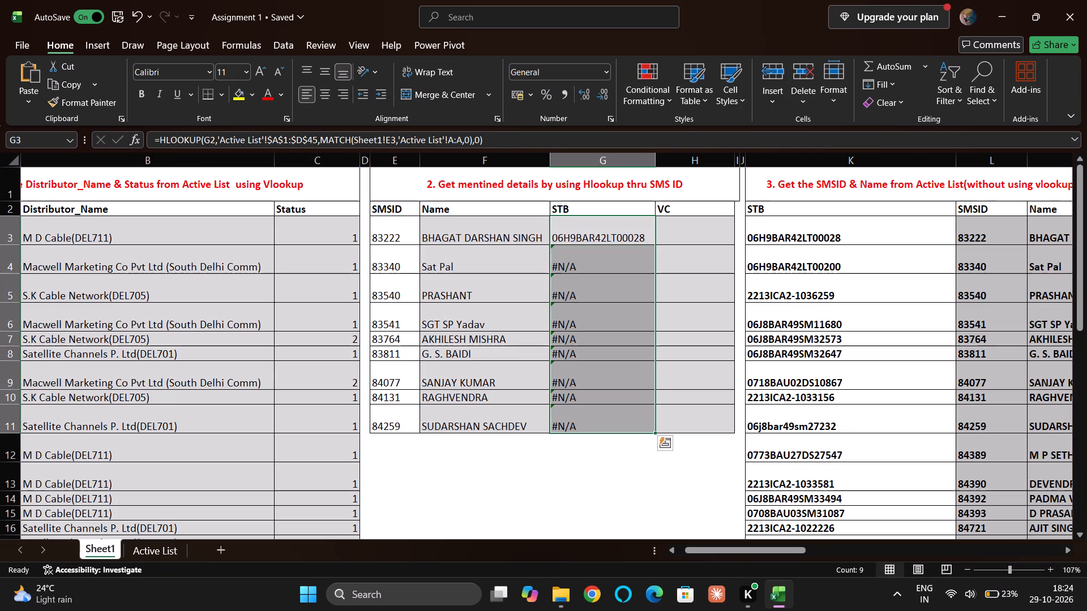
Check the lookup reference in G4's copied formula, and make G3's HLOOKUP lookup value the absolute reference $G$2.
click(623, 252)
double_click(623, 252)
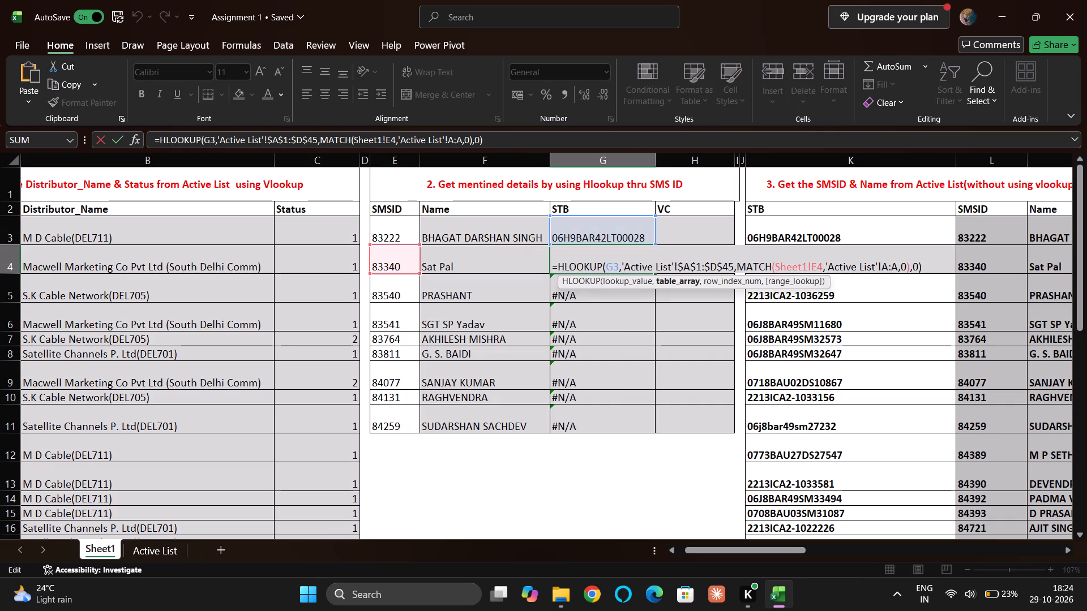
key(Return)
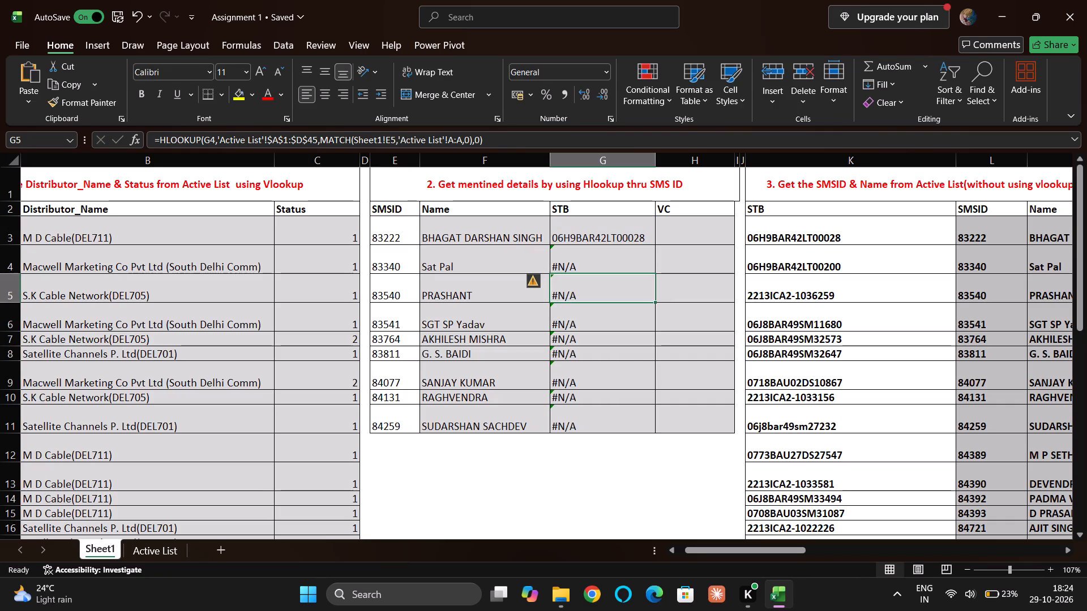
click(614, 209)
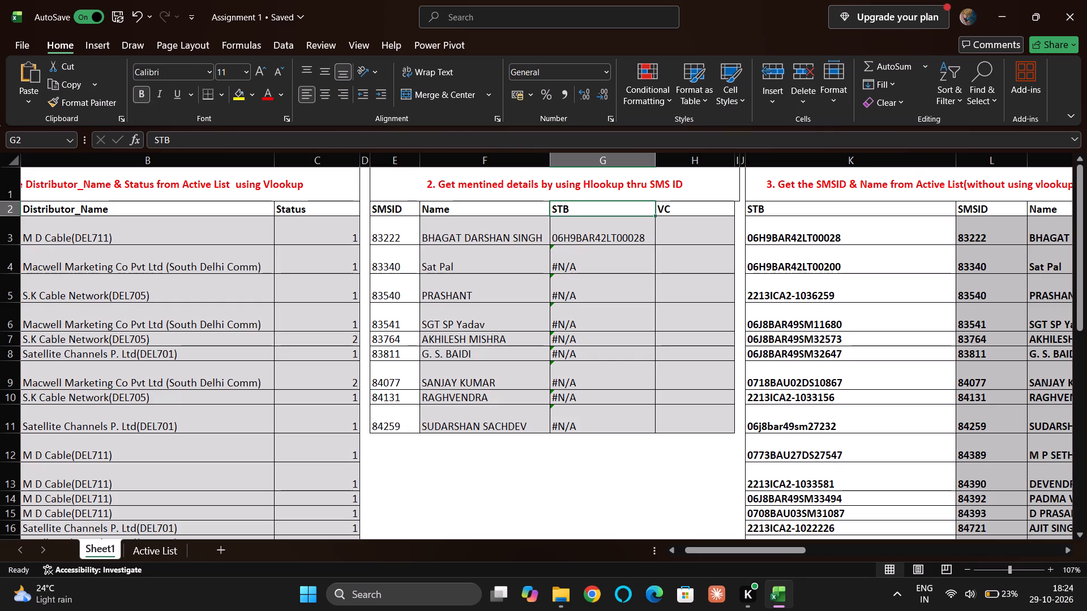
double_click(611, 235)
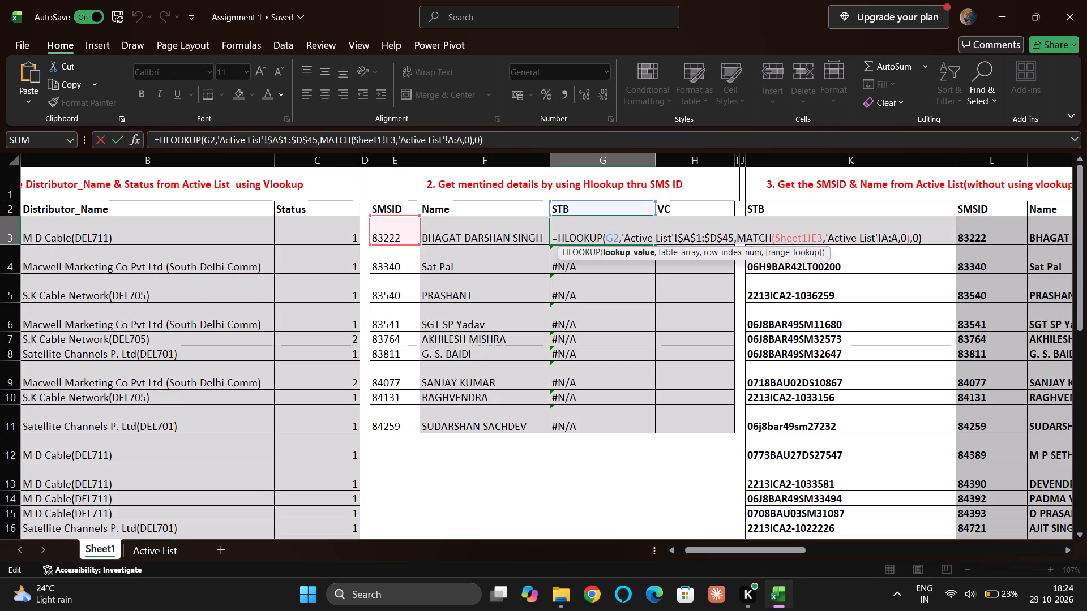
key(Right)
key(F4)
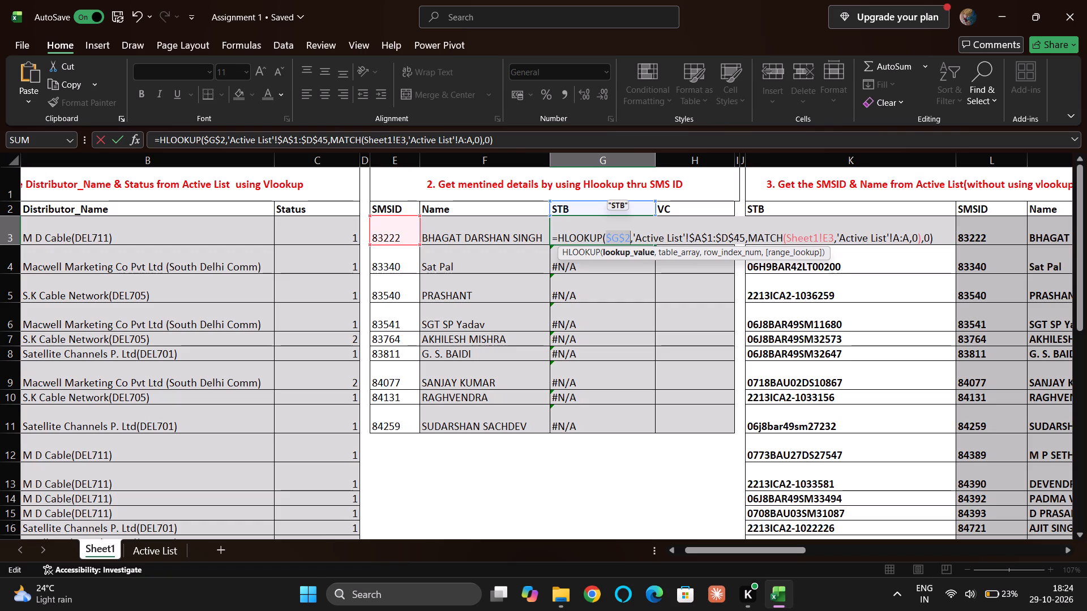
key(F4)
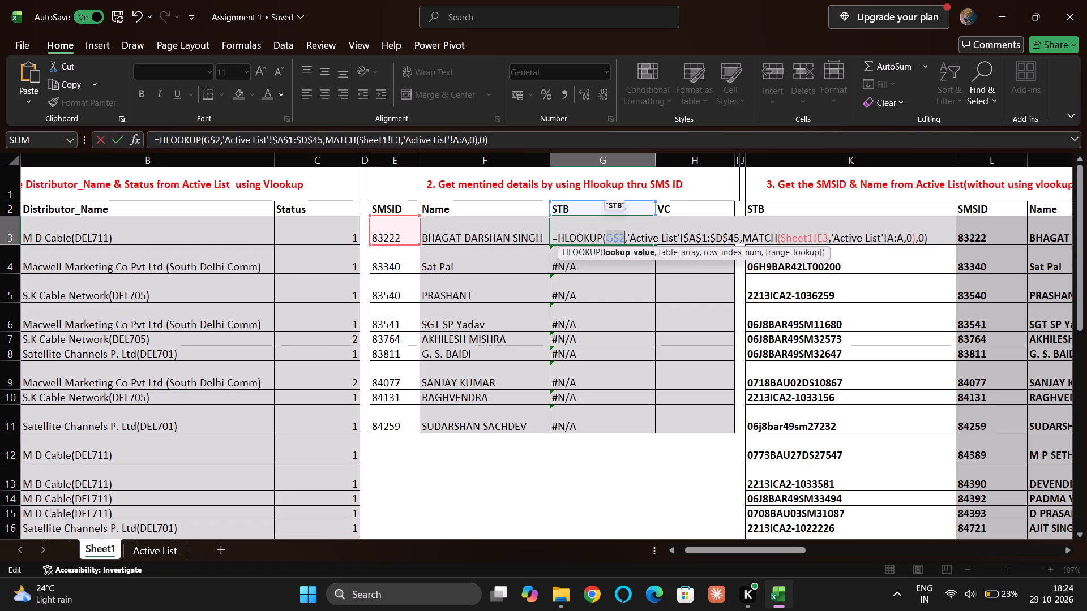
key(F4)
key(F4)
key(F4)
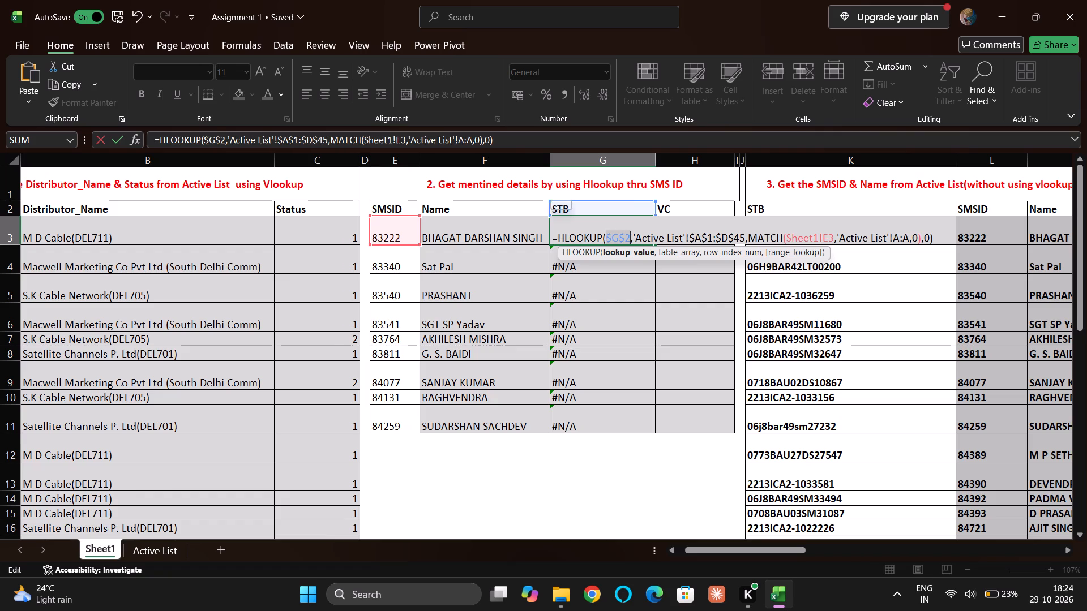
key(Return)
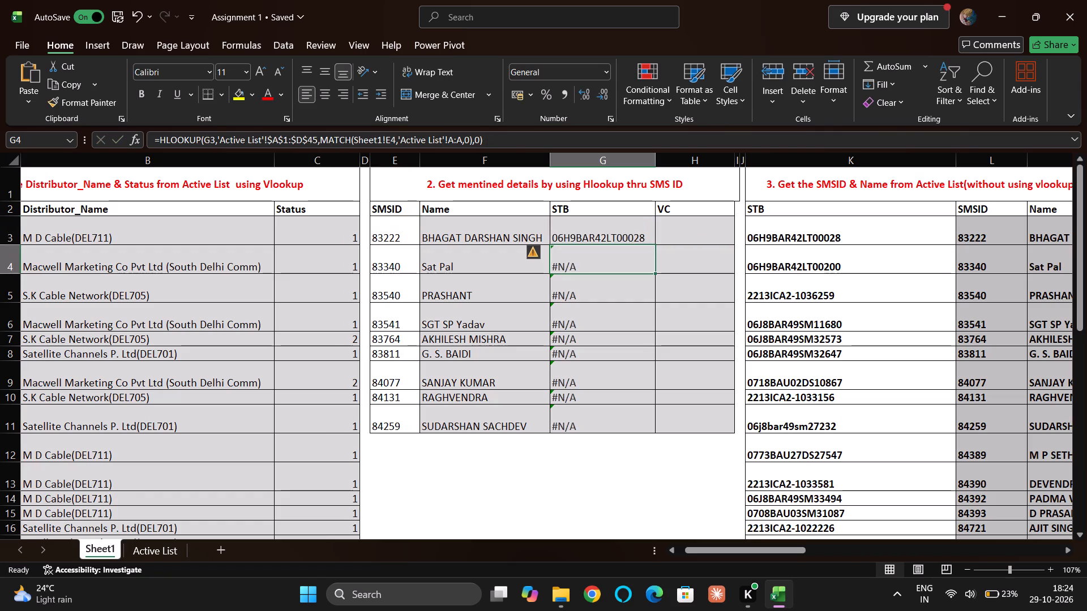
Fill the corrected G3 formula down the STB column through G11.
key(Up)
key(shift+Down)
key(shift+Down)
key(shift+Down)
key(shift+Down)
key(shift+Down)
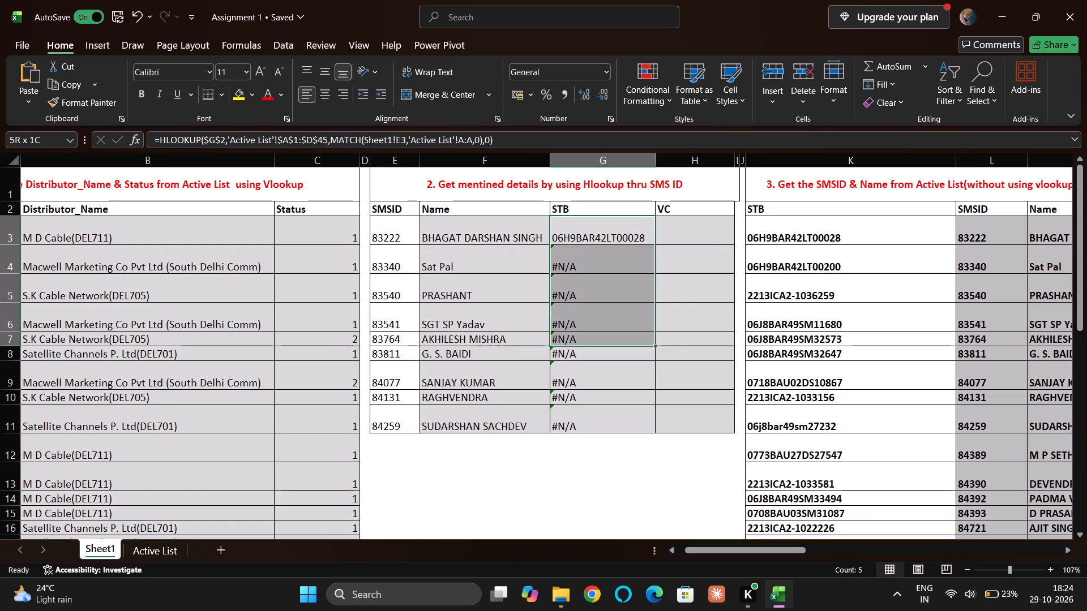
key(shift+Down)
key(shift+Down)
key(shift+Down)
key(ctrl+d)
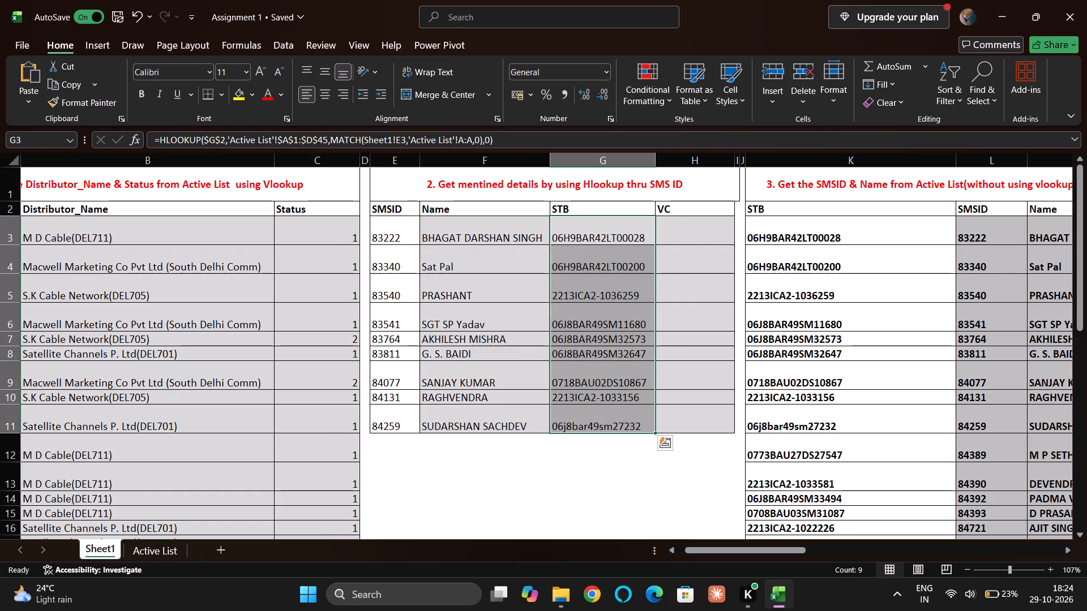
Copy the full HLOOKUP formula text from G3 into the first VC cell, H3.
click(690, 237)
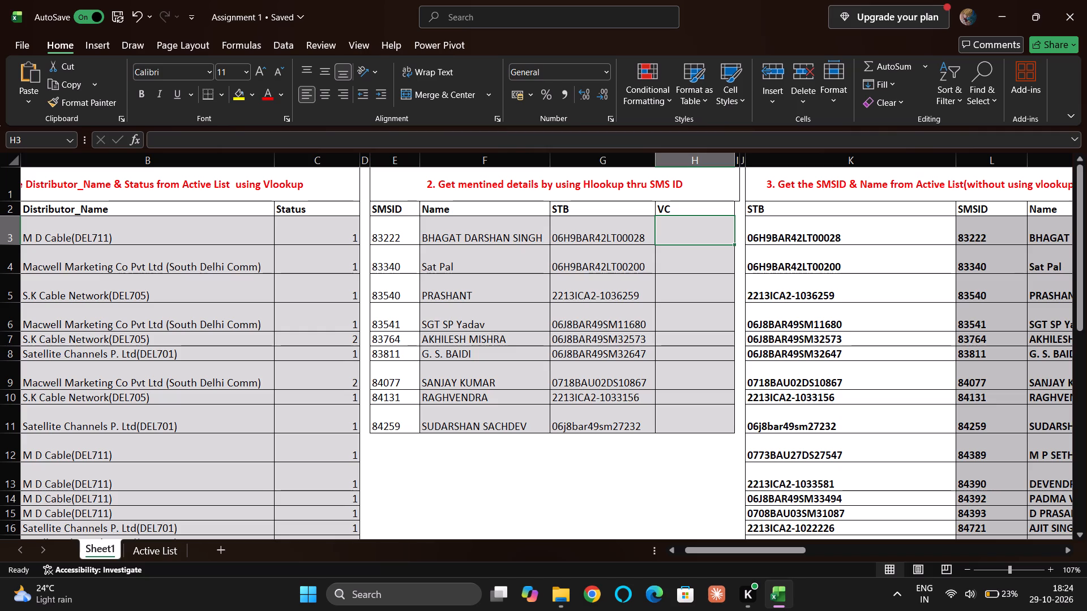
double_click(618, 231)
key(ctrl+a)
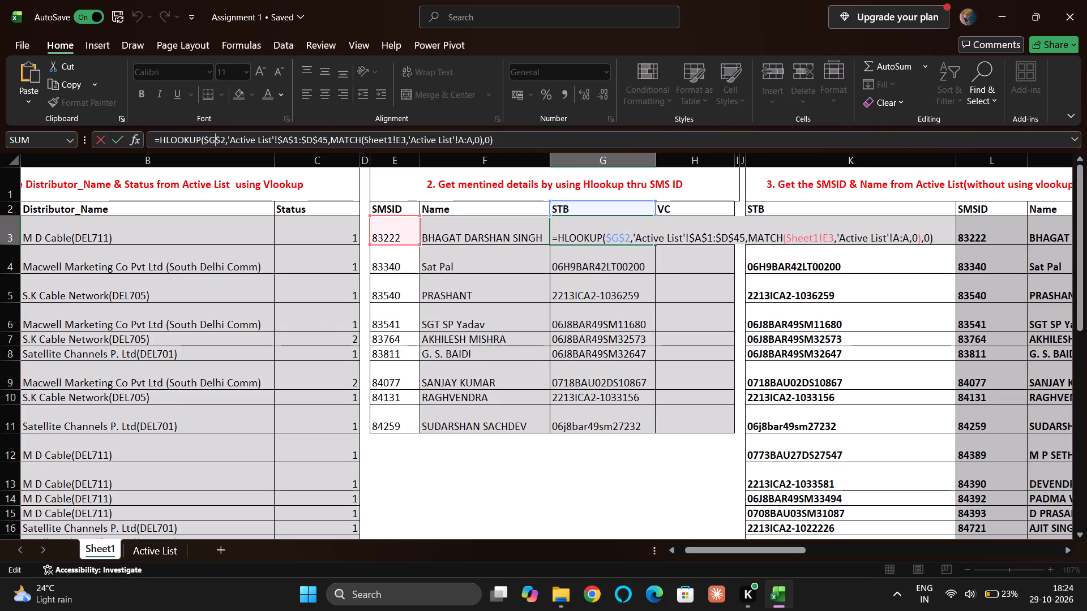
key(ctrl+c)
key(Return)
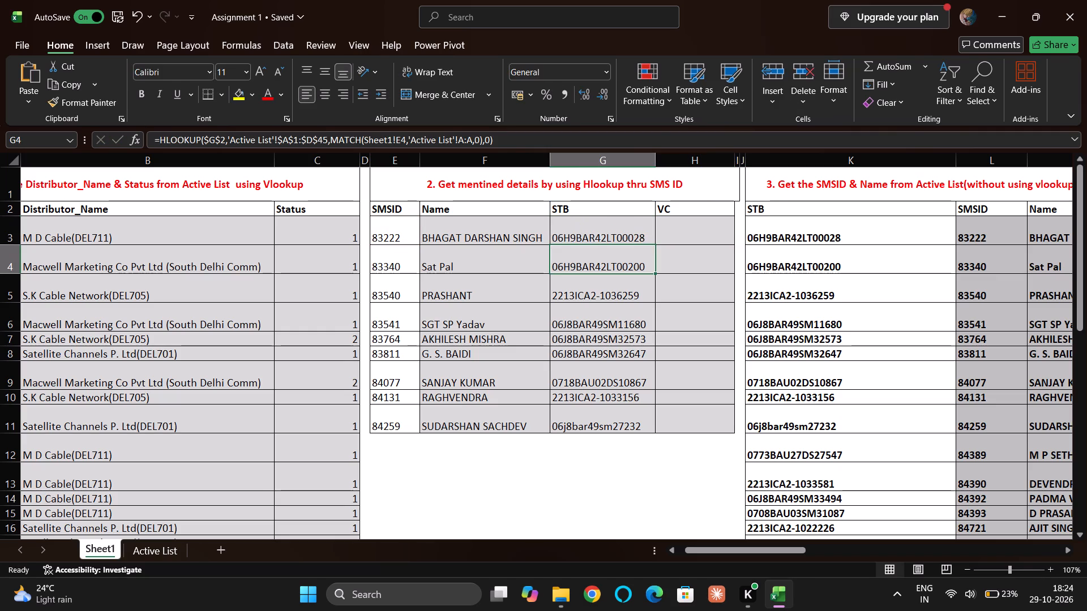
double_click(692, 231)
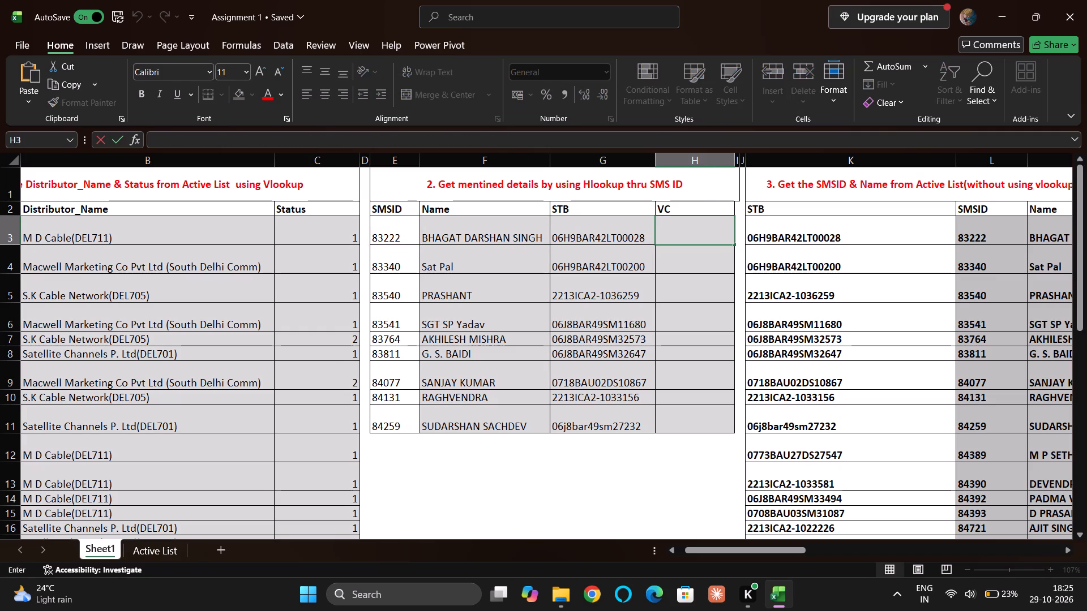
key(ctrl+v)
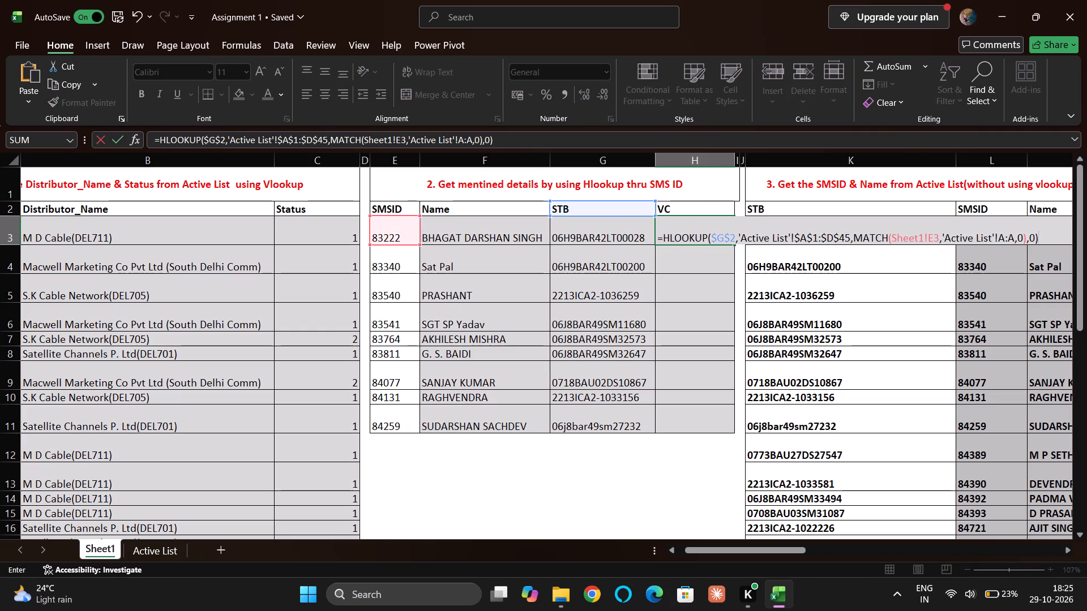
Replace the lookup value in H3's HLOOKUP with the VC header as the absolute reference $H$2.
click(735, 238)
key(BackSpace)
key(BackSpace)
key(BackSpace)
key(BackSpace)
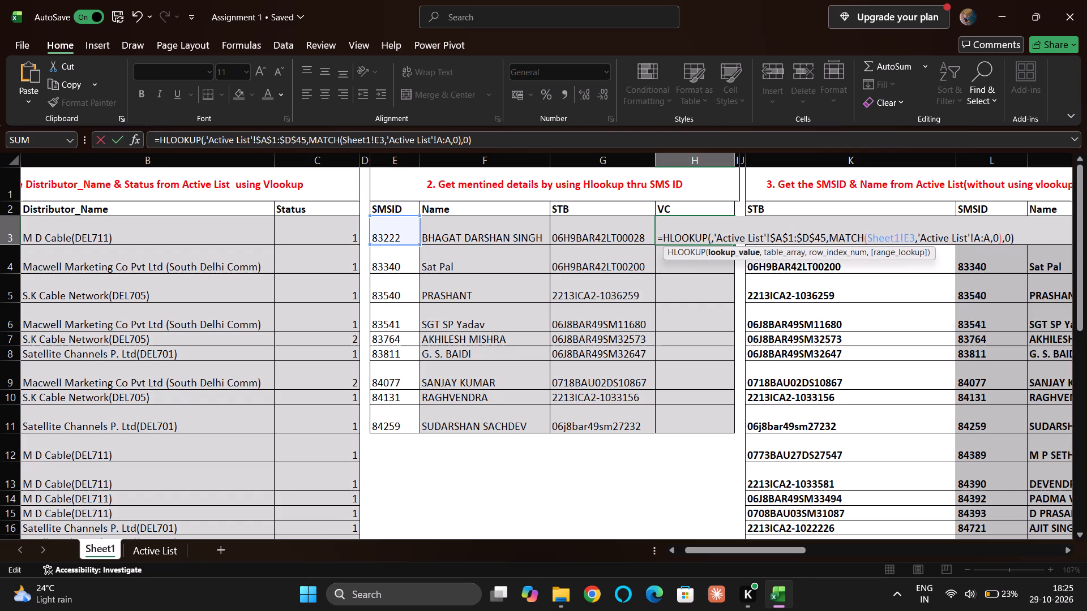
click(704, 208)
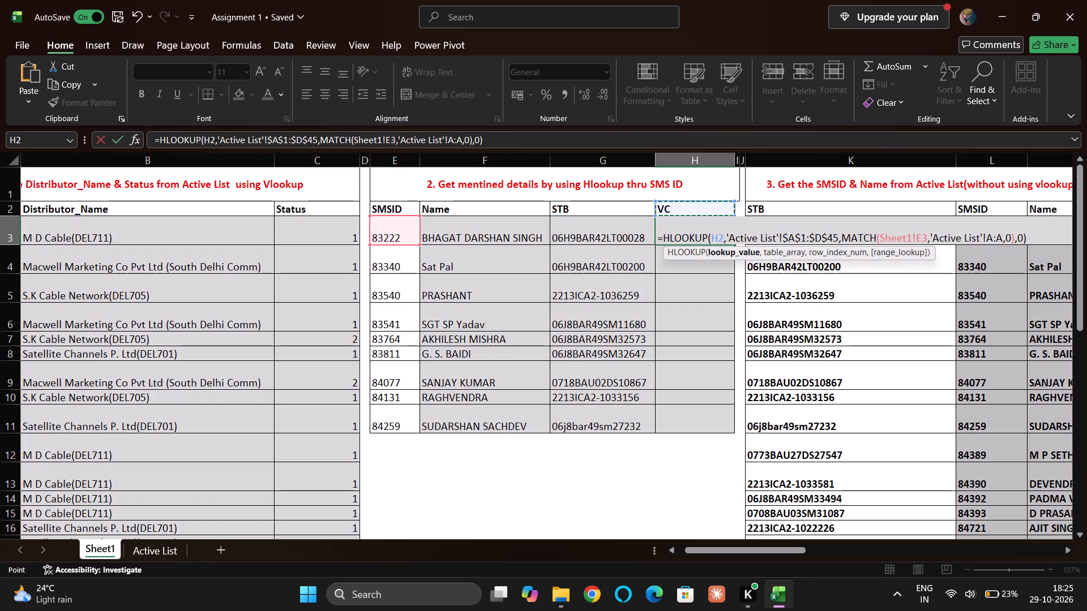
key(F4)
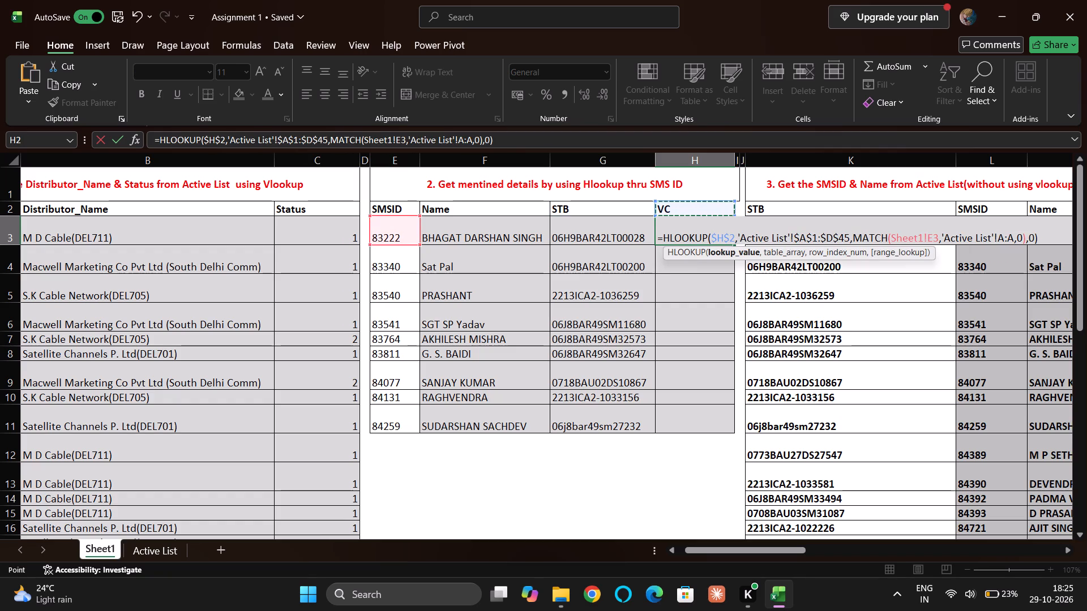
key(Return)
Fill the H3 formula down the VC column through H11.
key(Up)
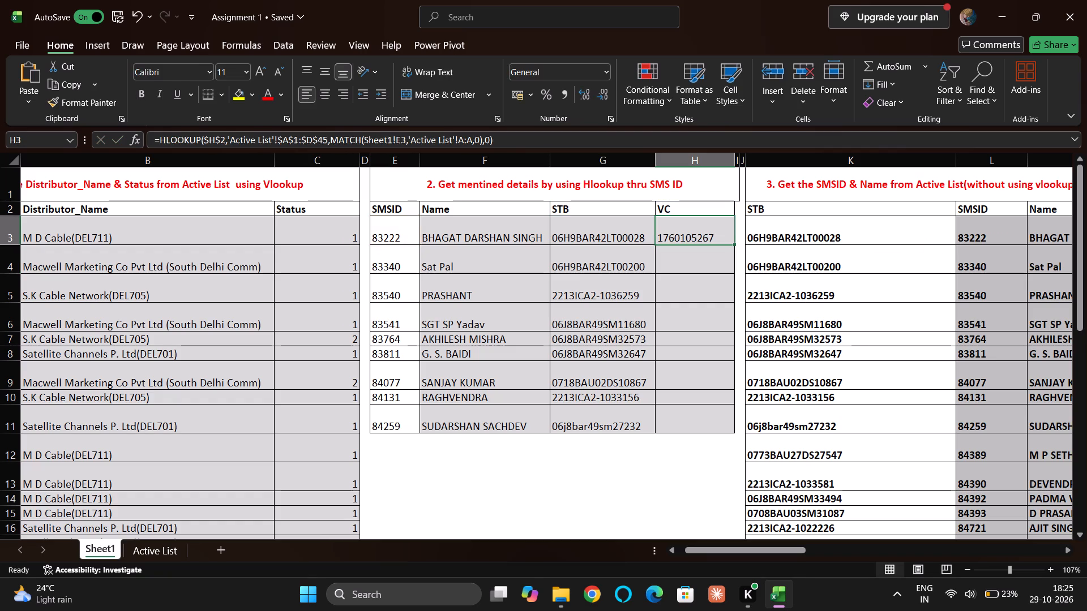
key(shift+Down)
key(shift+Down)
key(shift+Down)
key(shift+Down)
key(shift+Down)
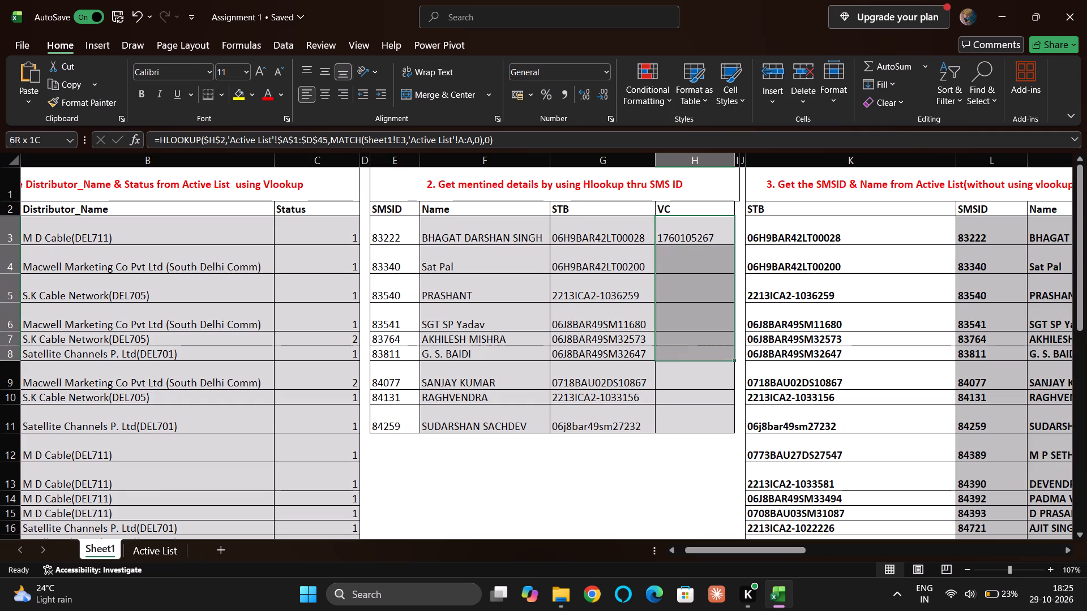
key(shift+Down)
key(shift+Down)
key(shift+Down)
key(ctrl+d)
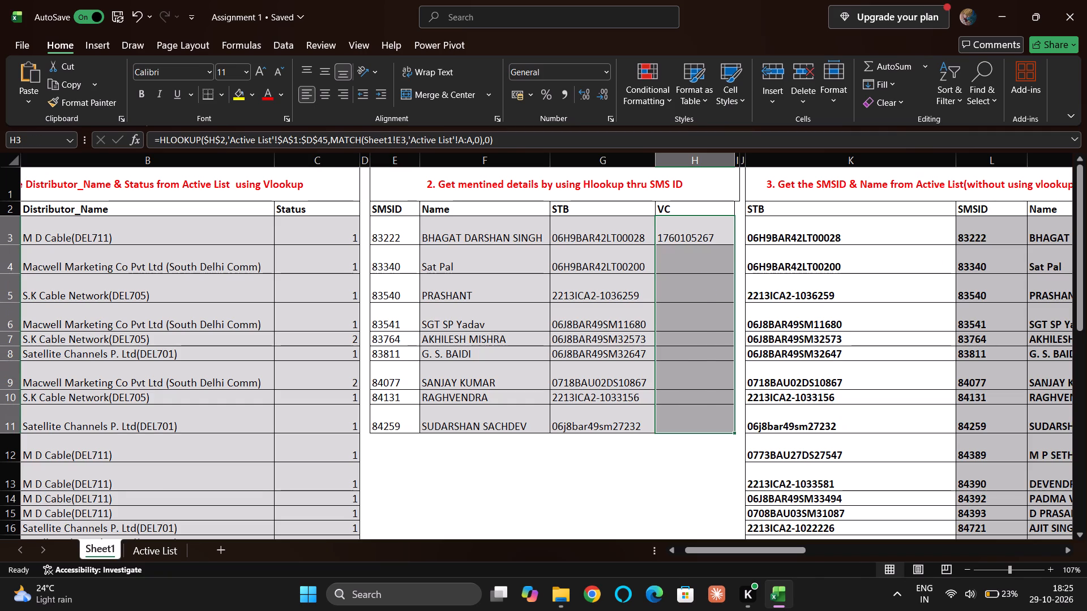
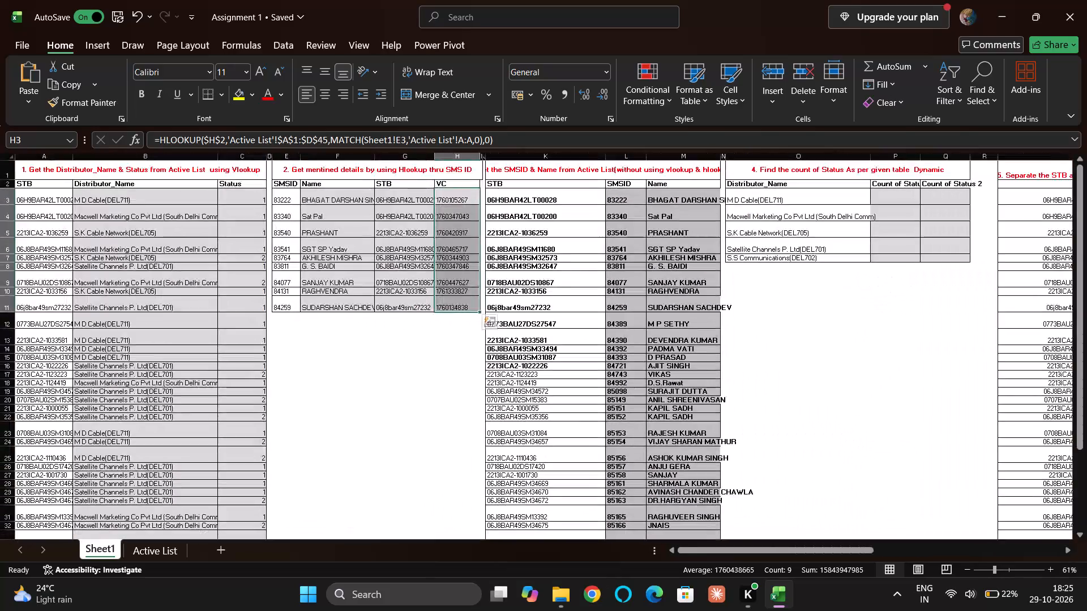
Review the completed question 2 table and the remaining assignment questions across Sheet1, through question 11.
scroll(388, 406, up, 6)
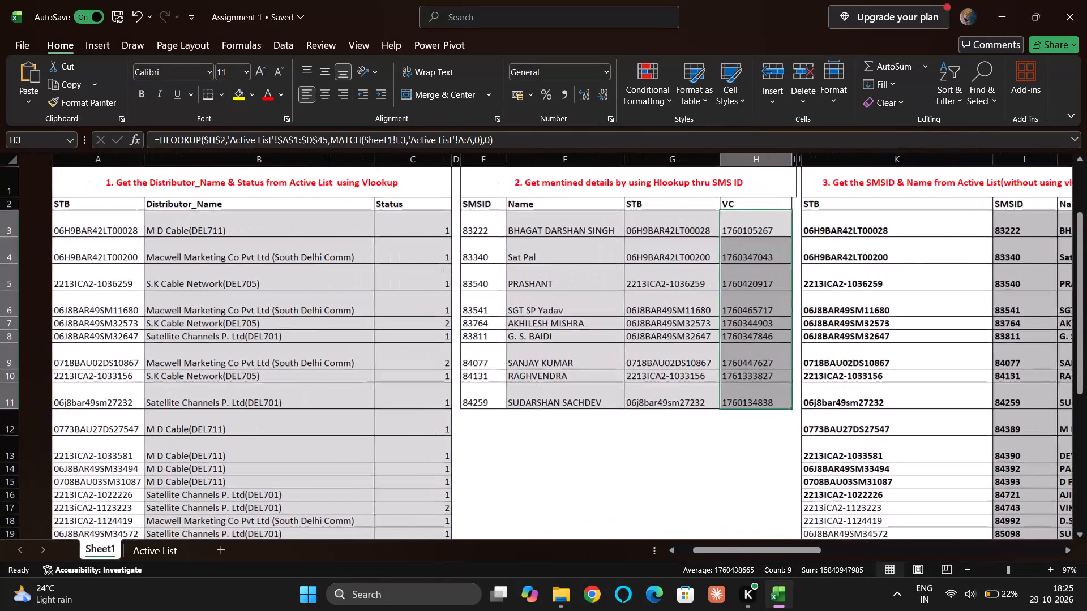
scroll(388, 406, left, 5)
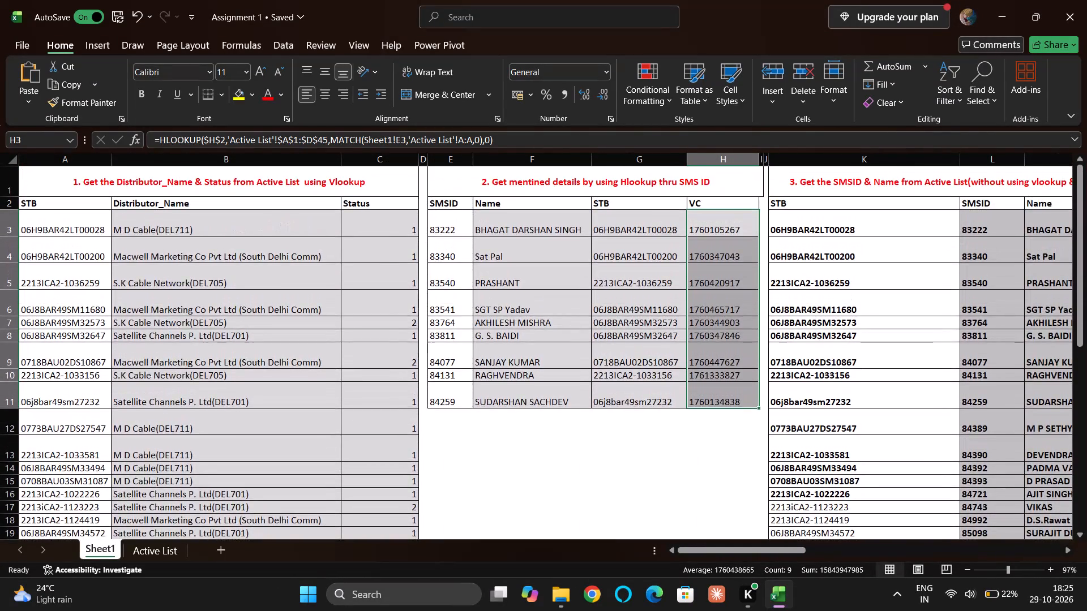
scroll(388, 406, left, 6)
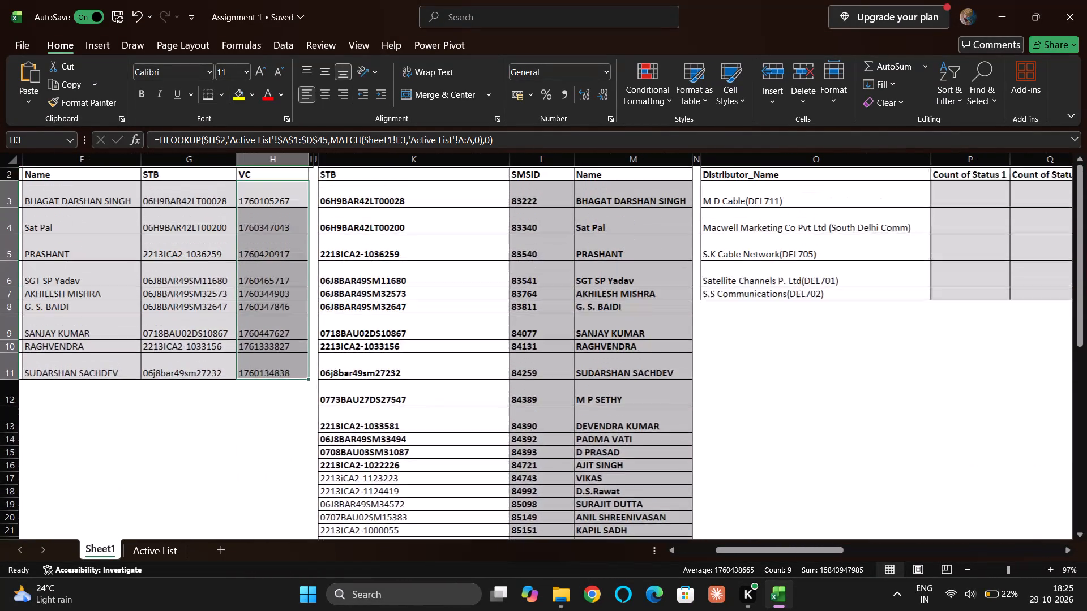
scroll(388, 406, left, 3)
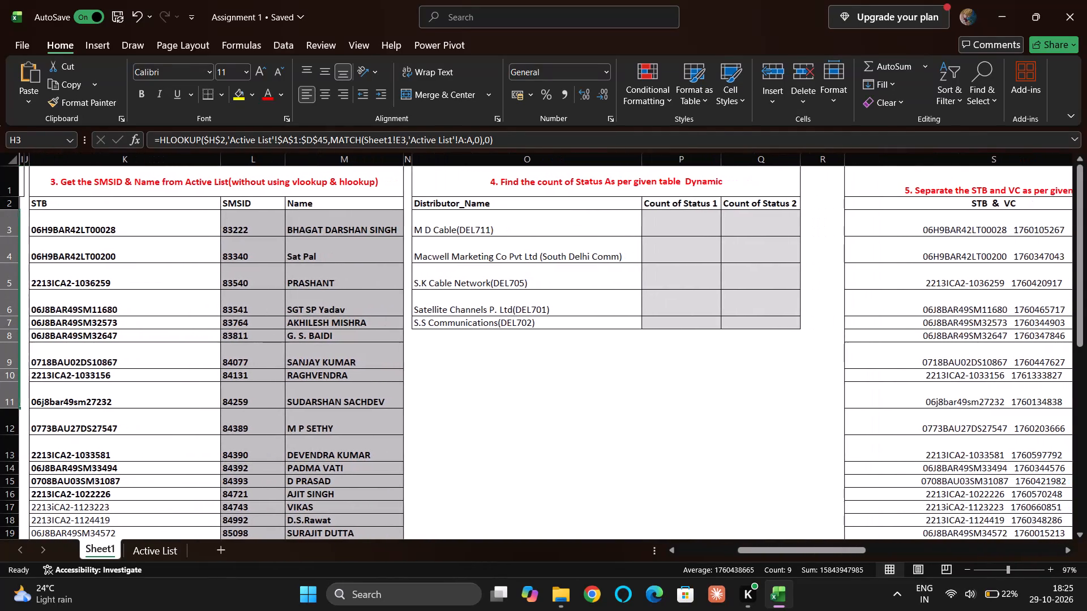
scroll(388, 406, left, 9)
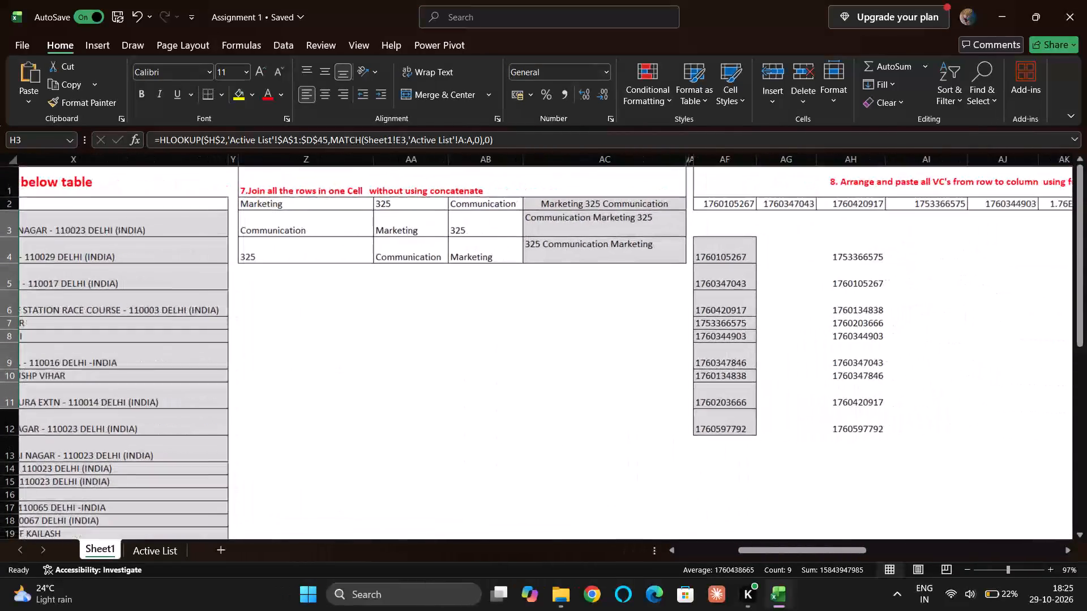
scroll(388, 406, left, 4)
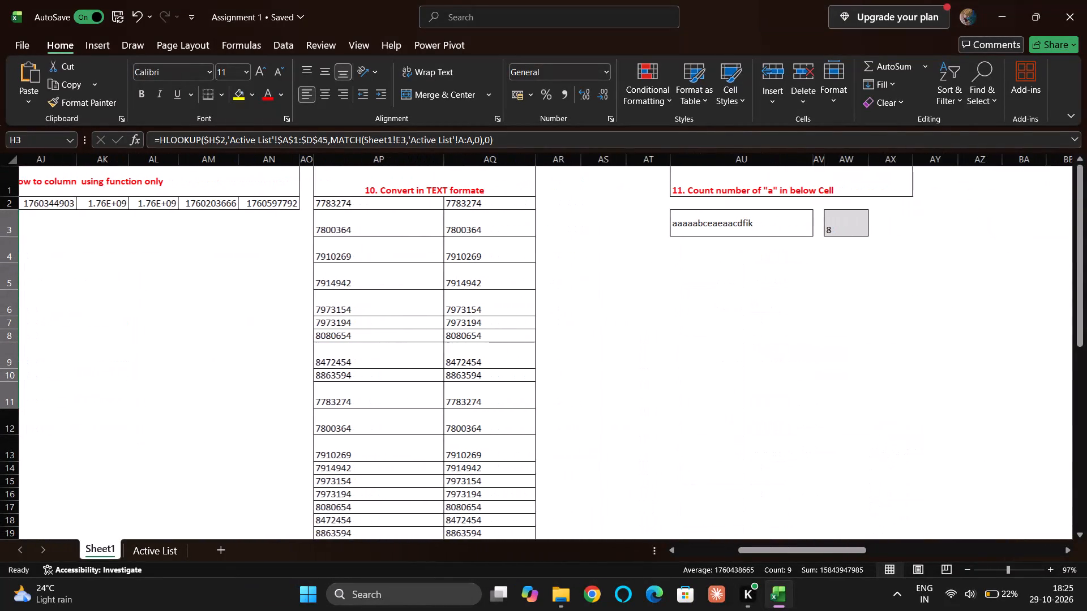
scroll(388, 406, right, 2)
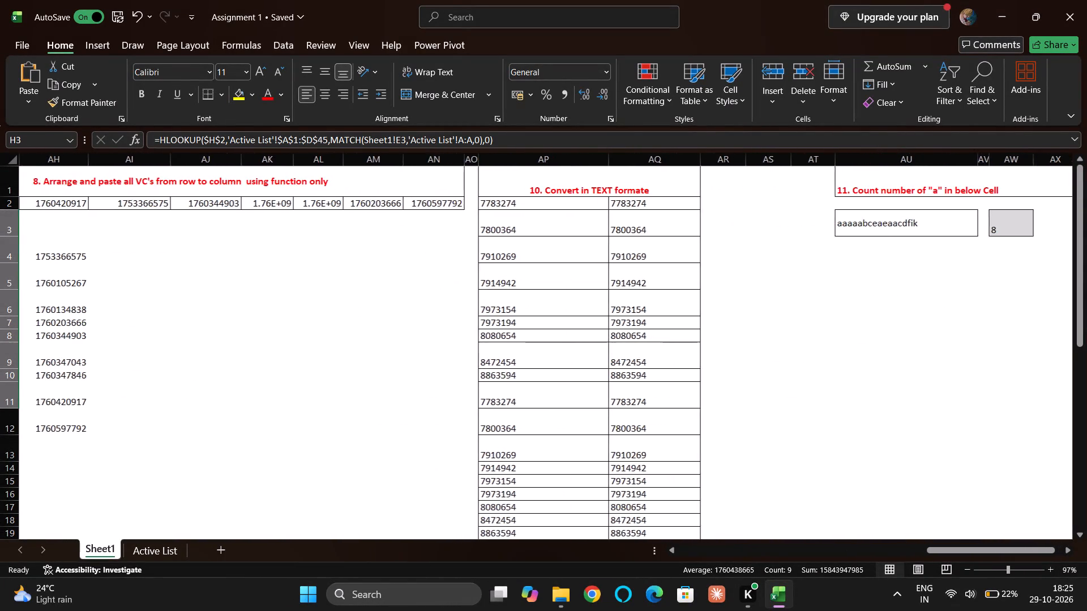
scroll(388, 406, right, 11)
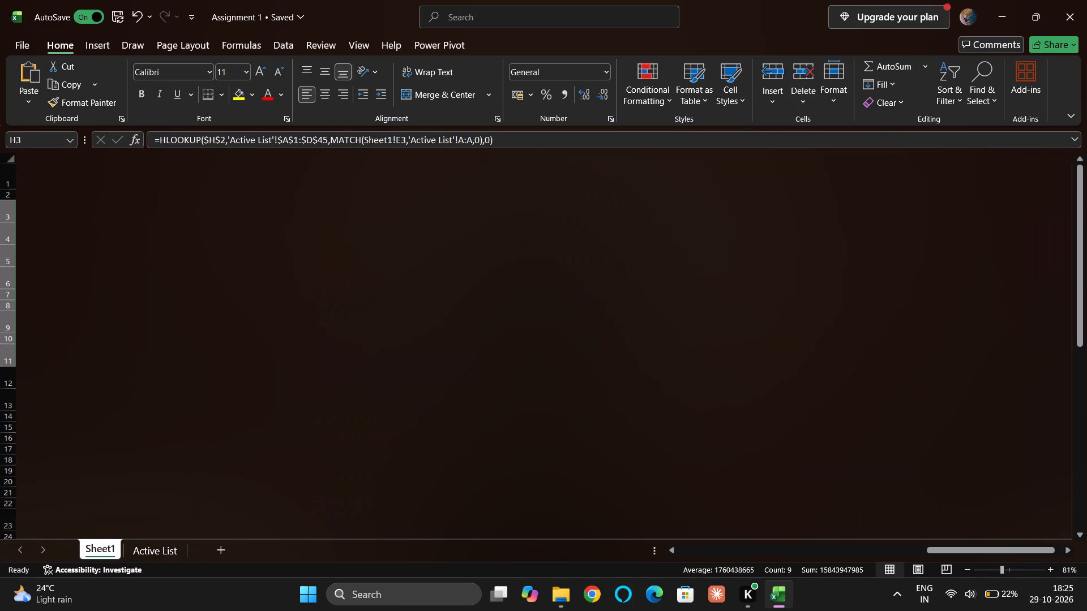
scroll(388, 406, up, 7)
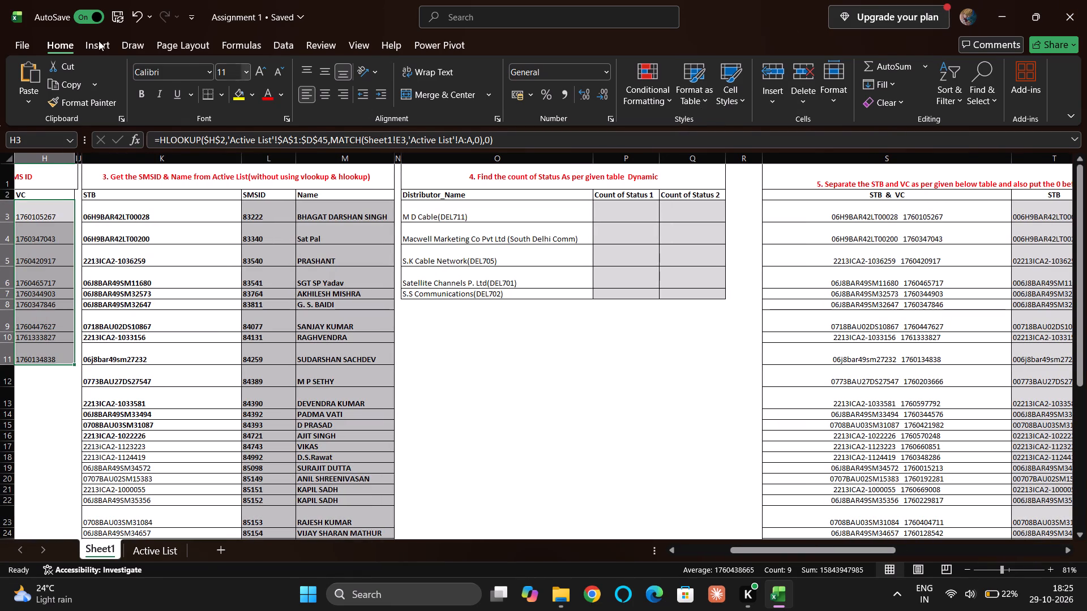
Save the Assignment 1 workbook.
click(125, 7)
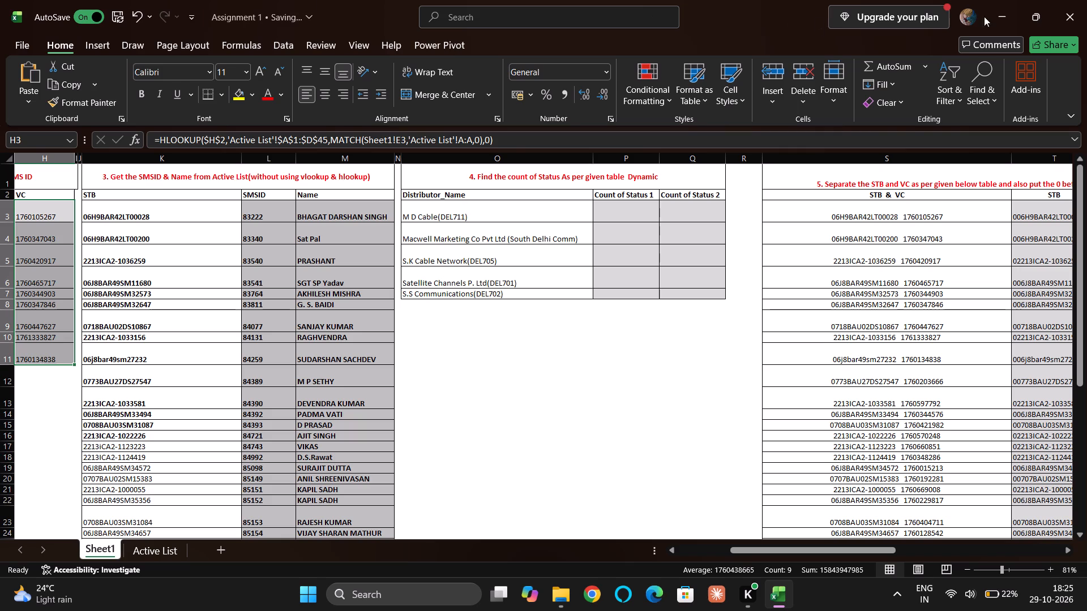